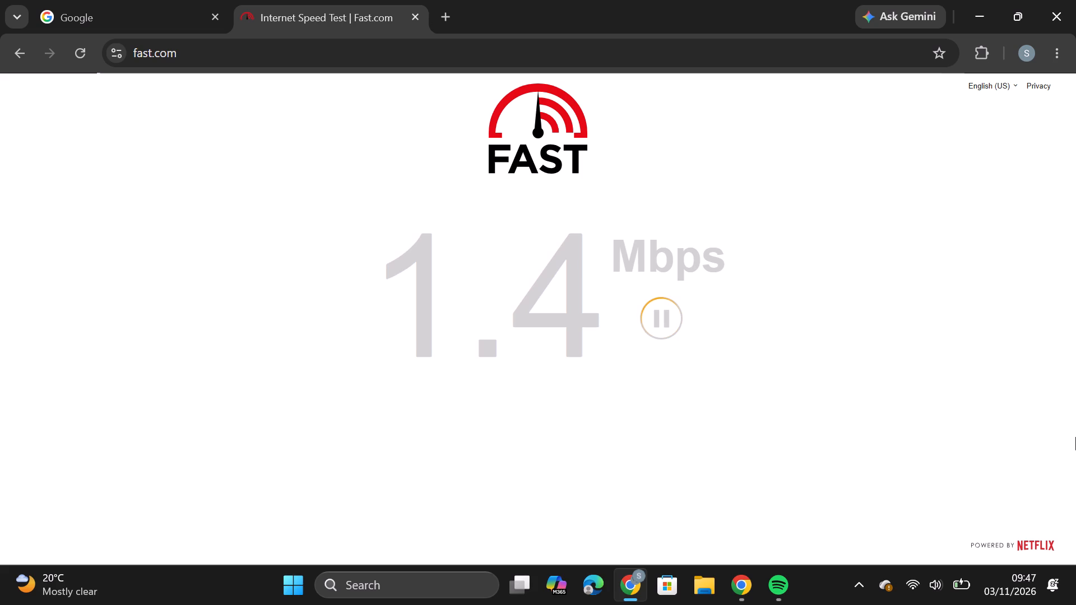
Run the internet speed test again on fast.com.
right_click_drag(1007, 375, 990, 371)
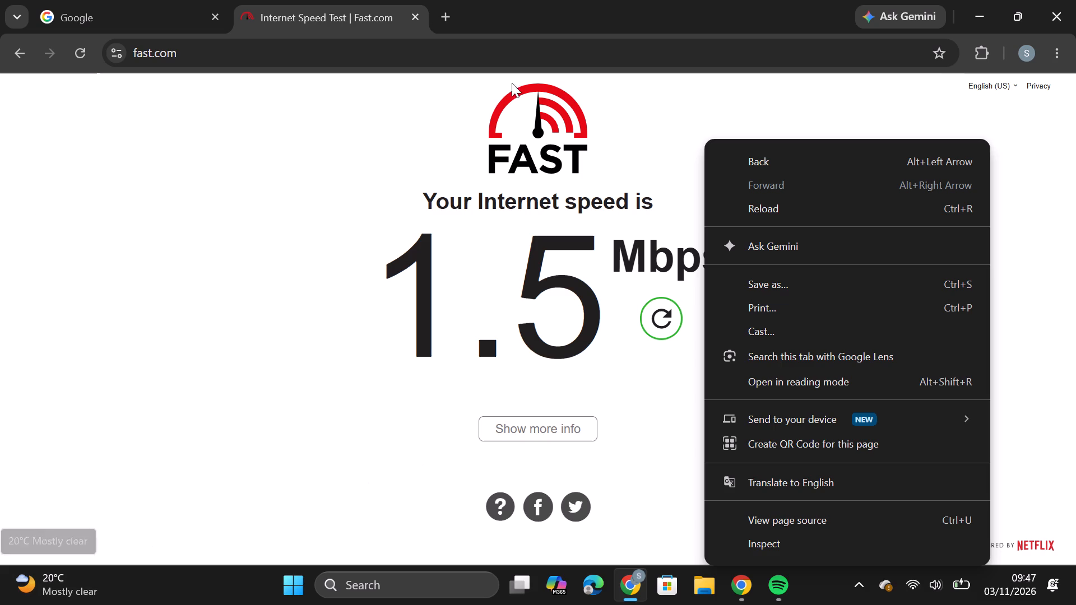
left_click(675, 329)
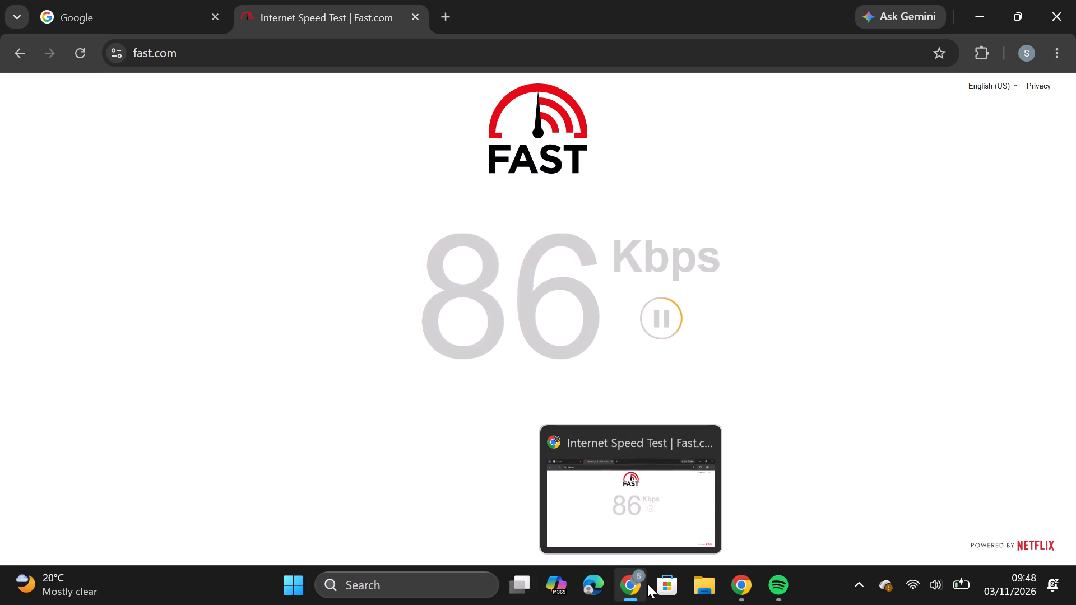
left_click(648, 518)
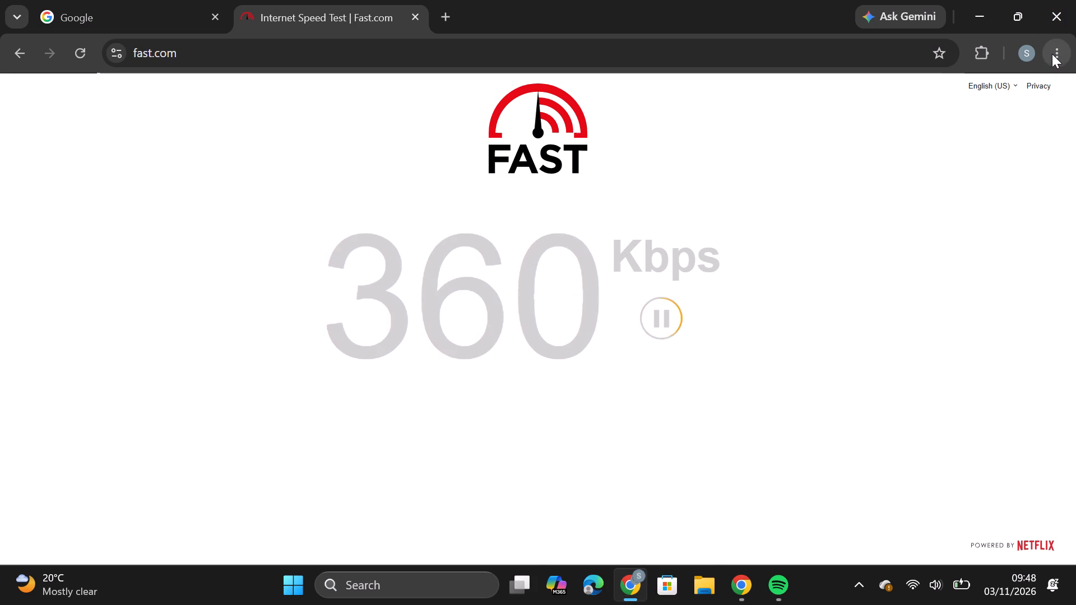
left_click(887, 379)
Open a new browser window and load the suggested TradingView chart whose address has the symbol OANDA:EURUSD.
left_click(1047, 49)
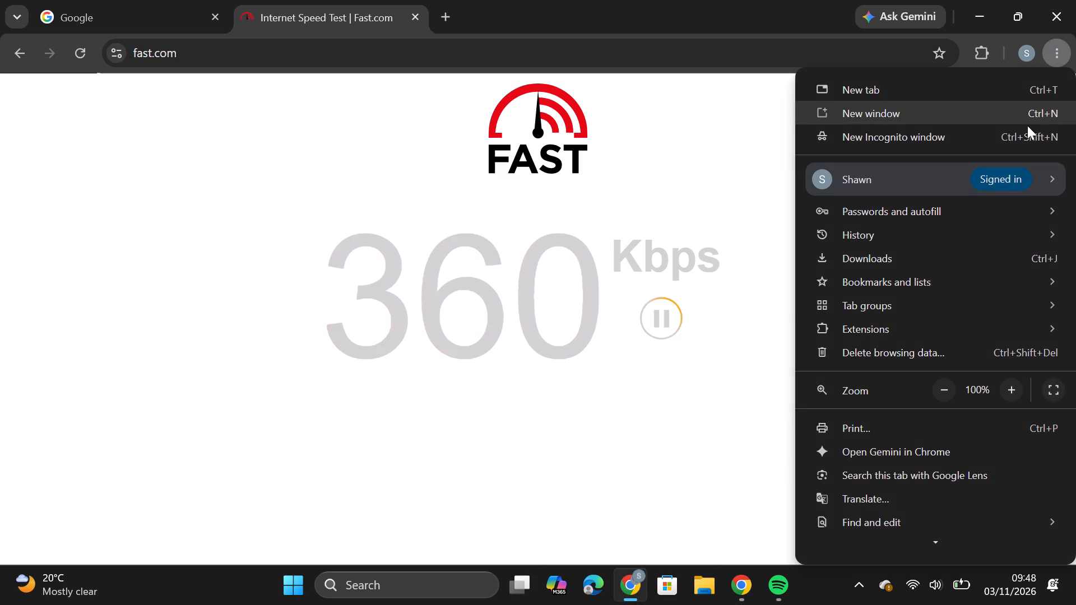
left_click(1032, 121)
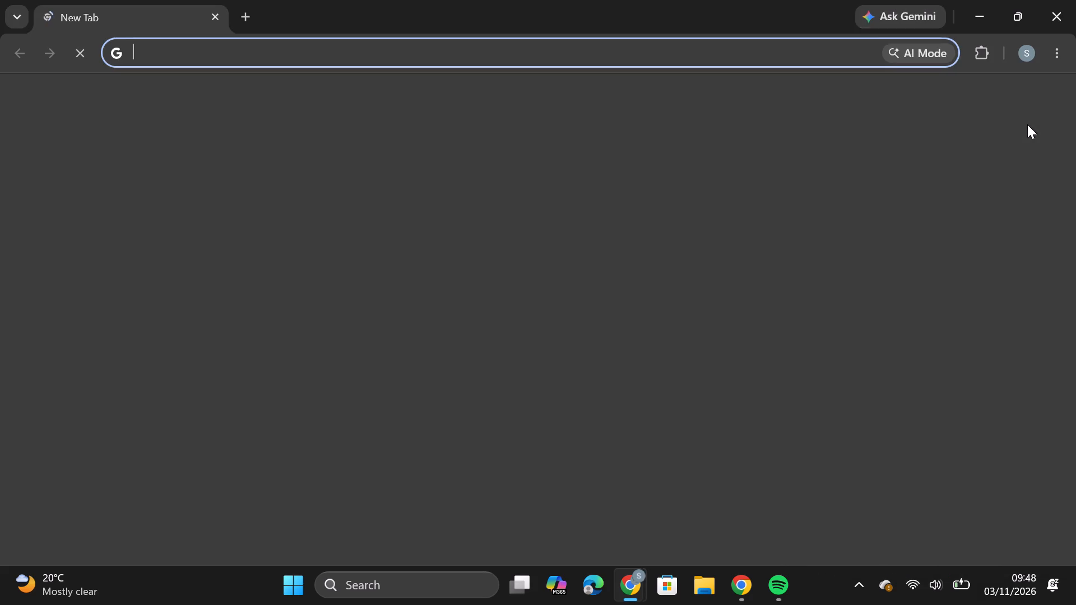
type("tra")
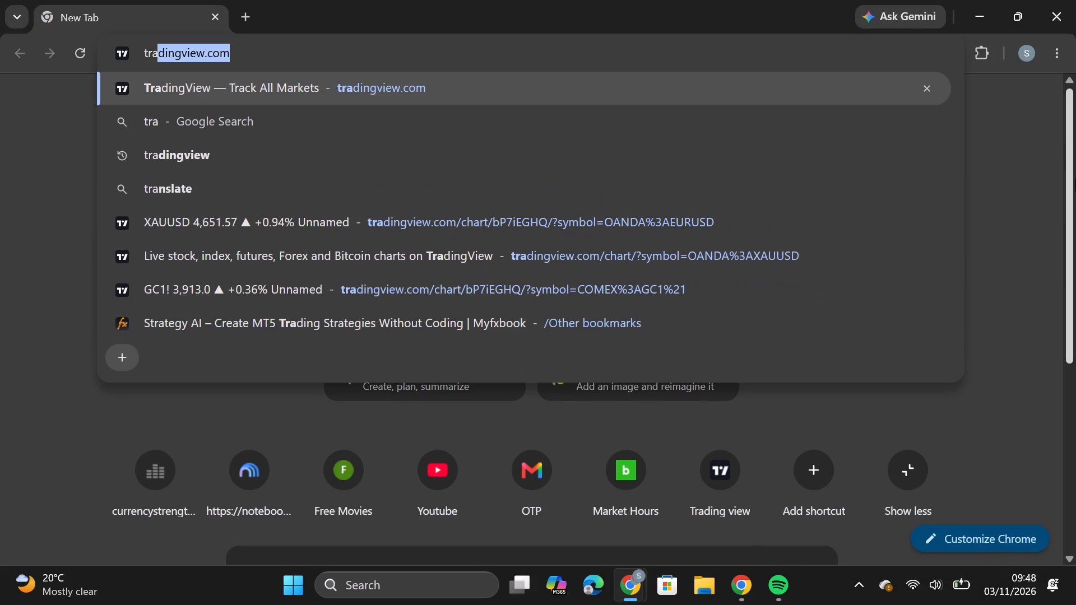
left_click(222, 231)
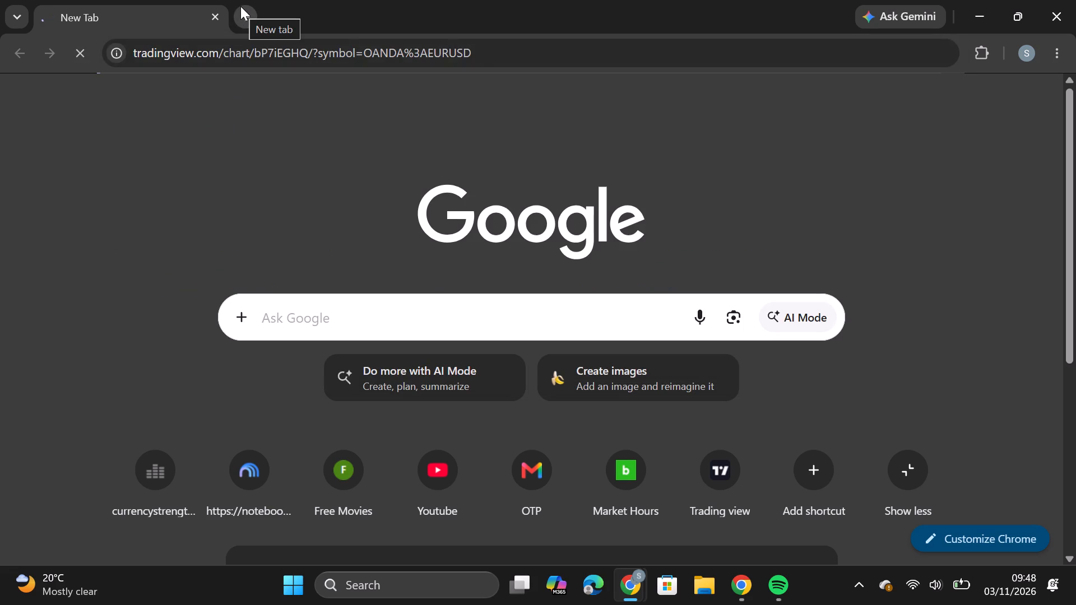
Open a second tab and load the same TradingView OANDA:EURUSD chart address in it.
type("tra")
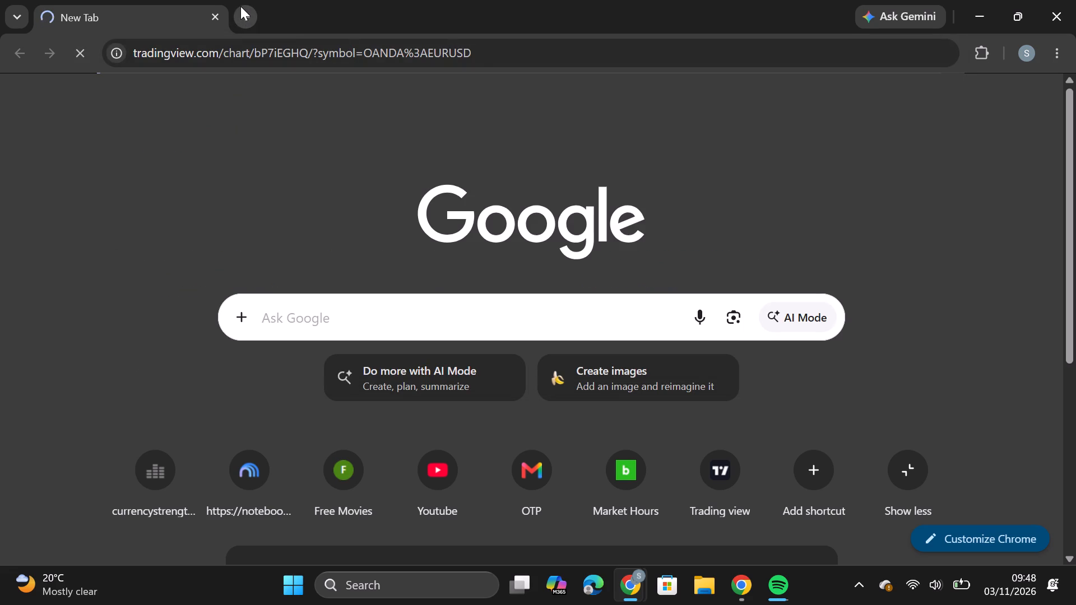
left_click(245, 16)
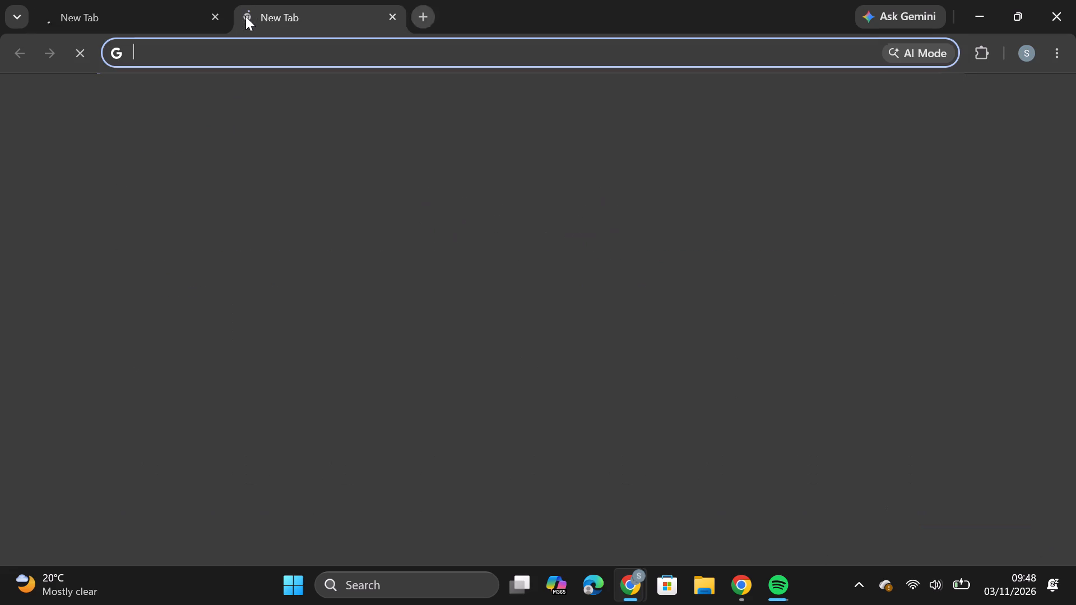
type("tradi")
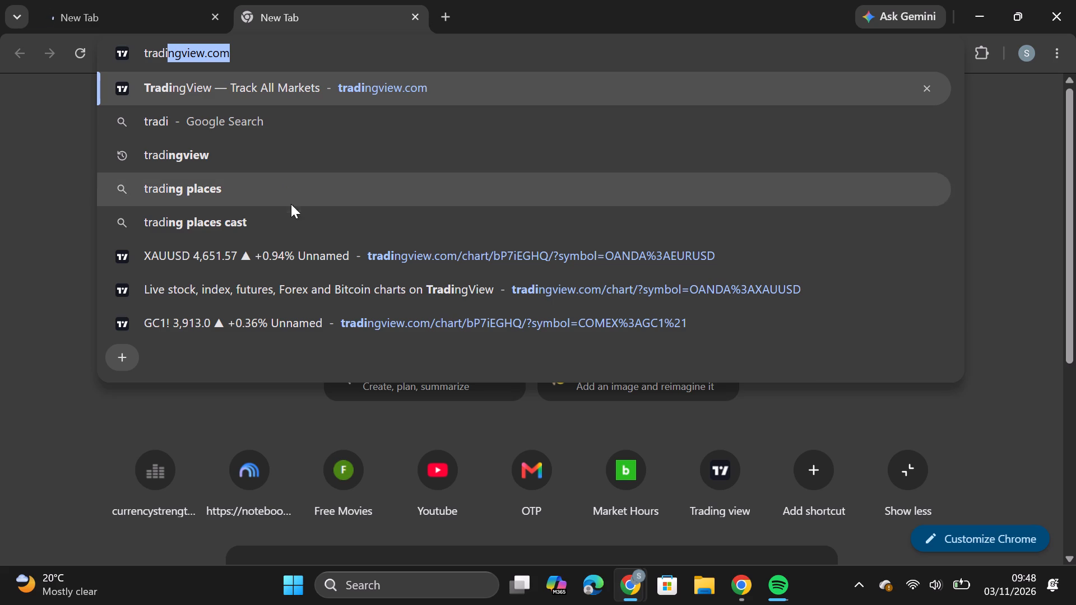
left_click(301, 251)
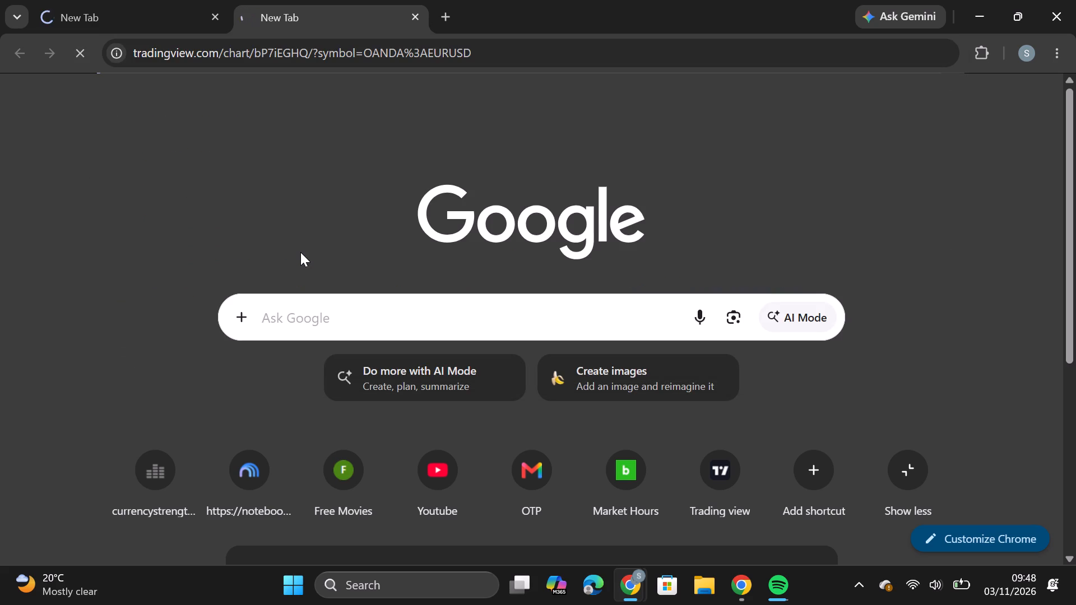
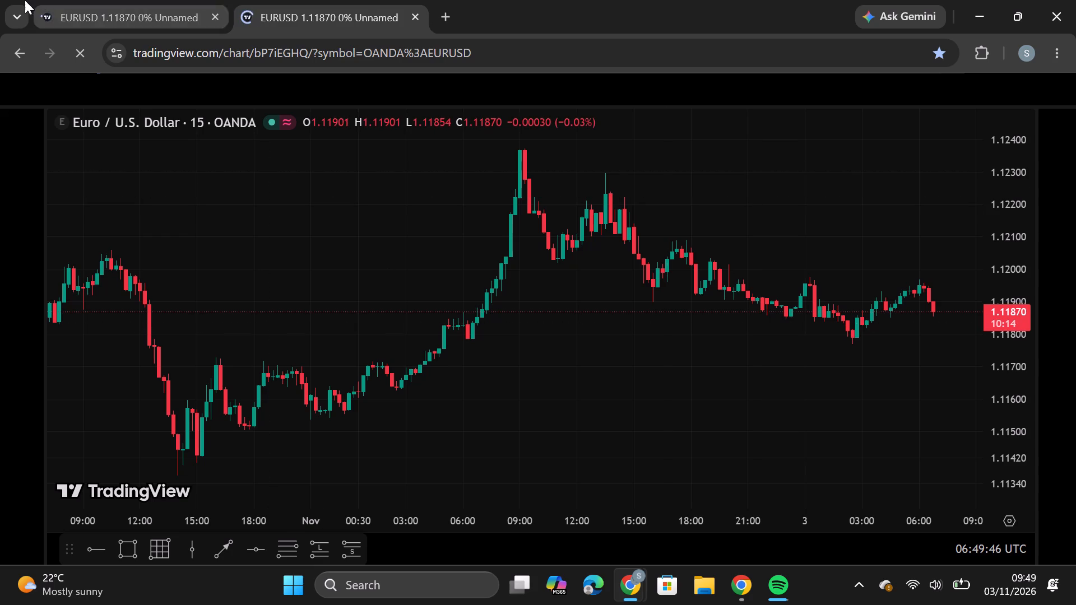
Switch back to the first TradingView EURUSD chart tab.
left_click(108, 0)
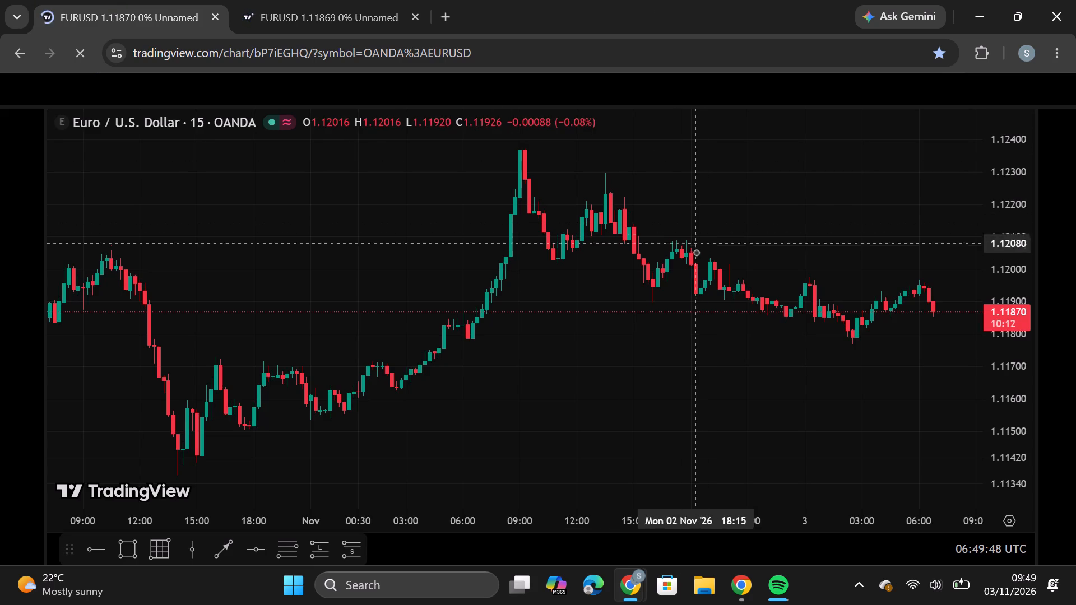
Switch the computer's Wi-Fi connection to the eduroam network, leaving automatic connection enabled.
left_click(927, 584)
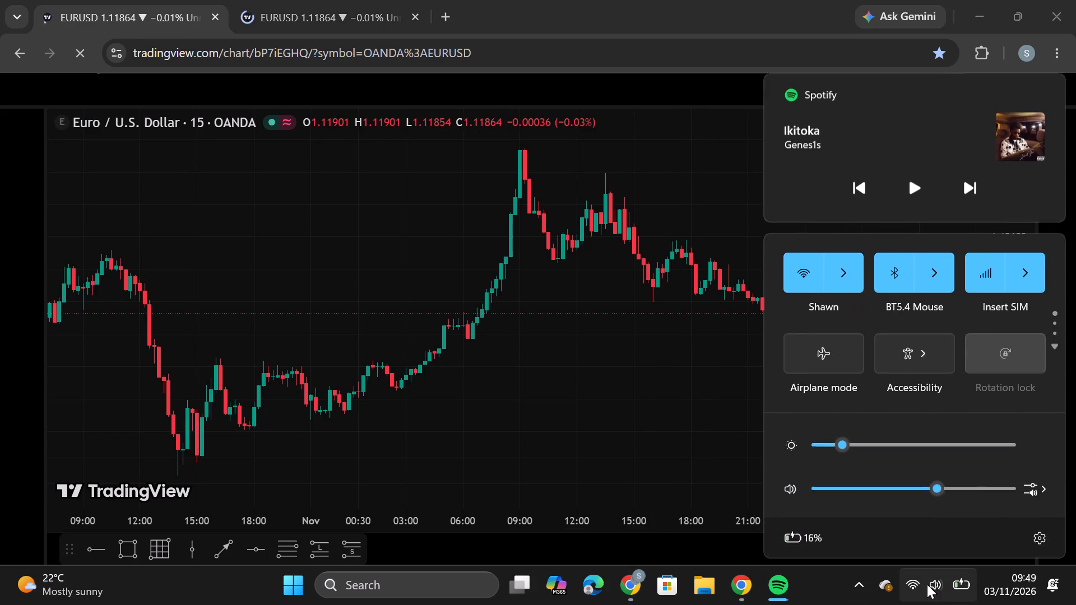
left_click(827, 272)
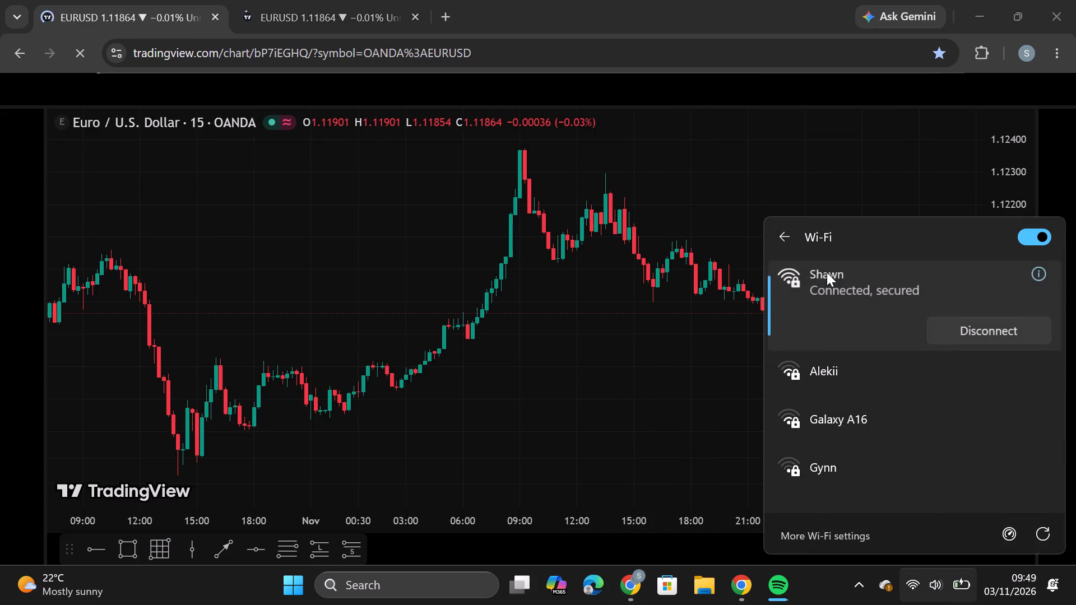
scroll(833, 392, "down", 4)
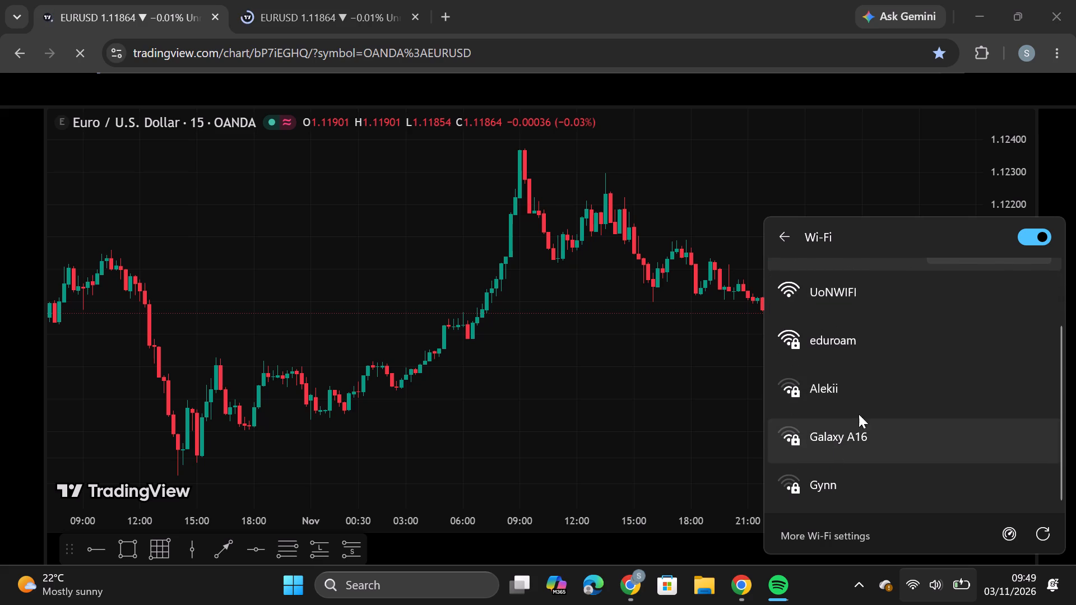
scroll(884, 393, "up", 4)
left_click(827, 413)
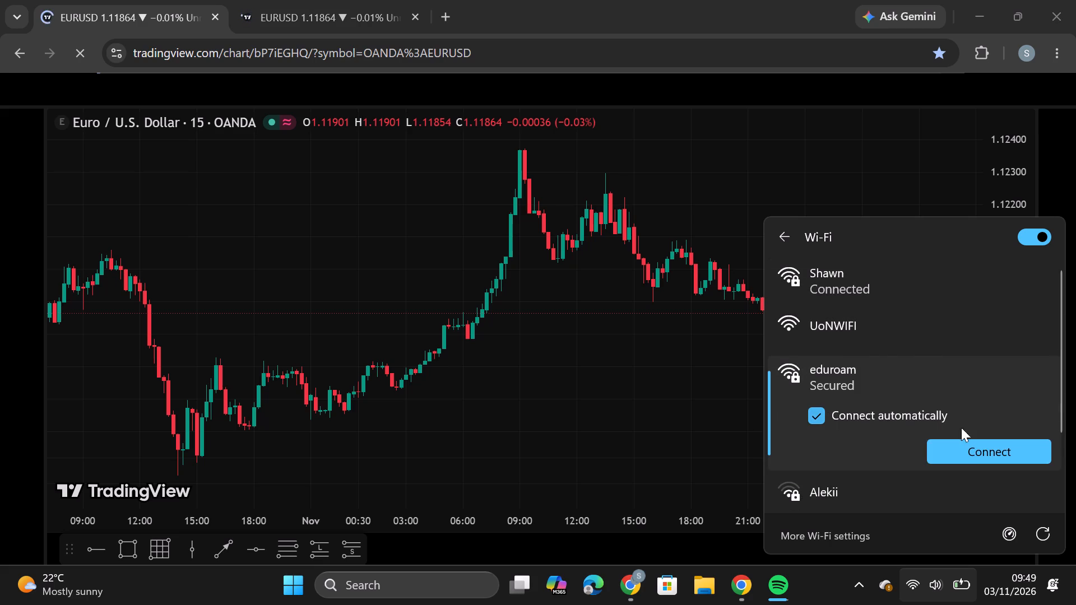
left_click(972, 448)
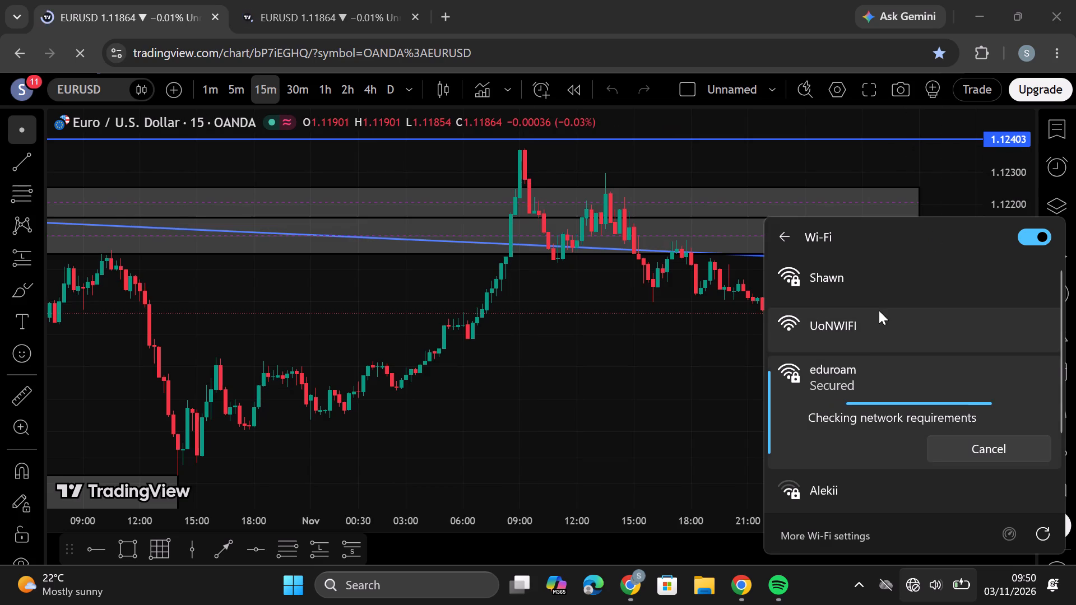
Open fast.com in a new browser tab to run the internet speed test.
left_click(451, 21)
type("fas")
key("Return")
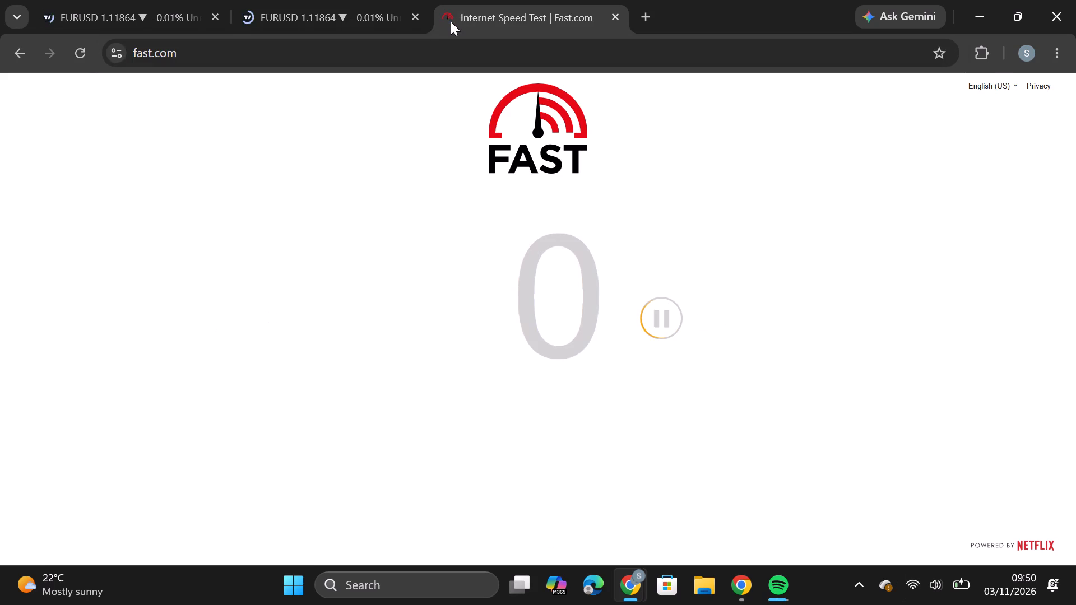
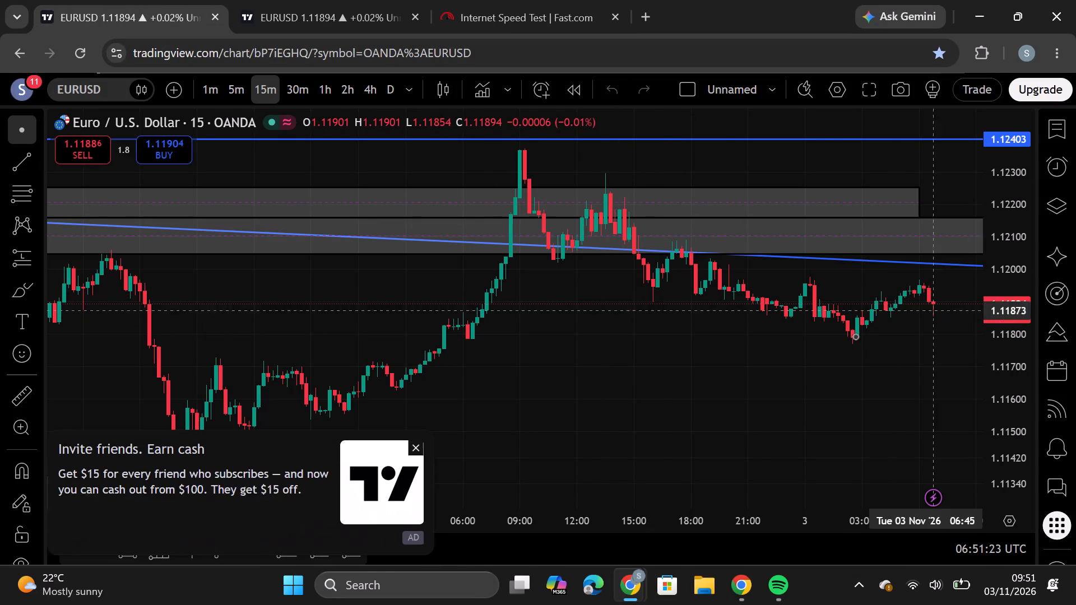
Switch the EURUSD chart to the 1-hour timeframe and examine the recent candles around the marked zones and trendline.
scroll(627, 382, "down", 10)
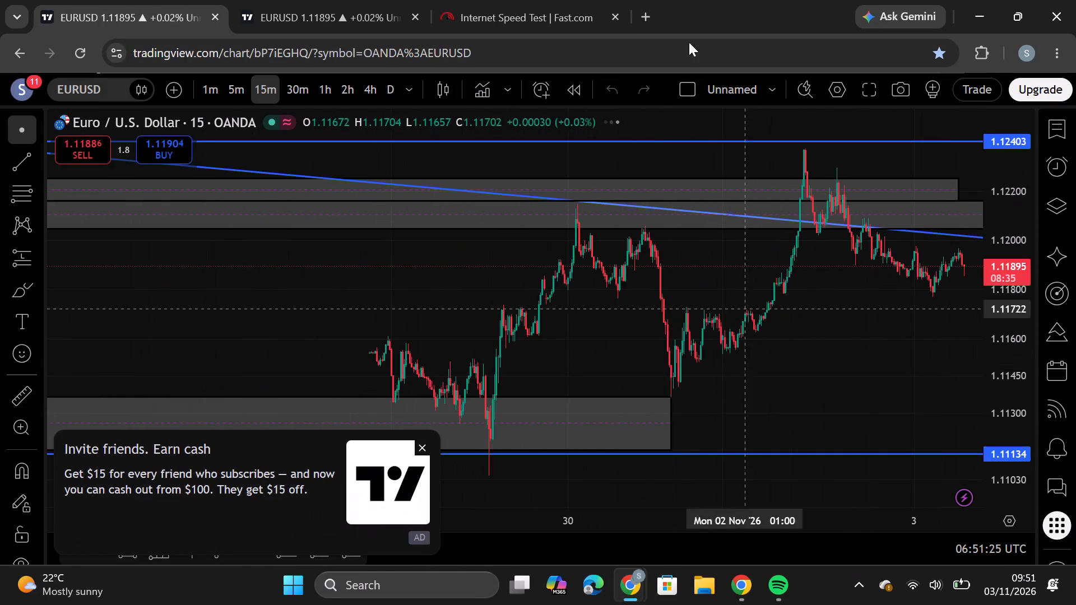
left_click(318, 96)
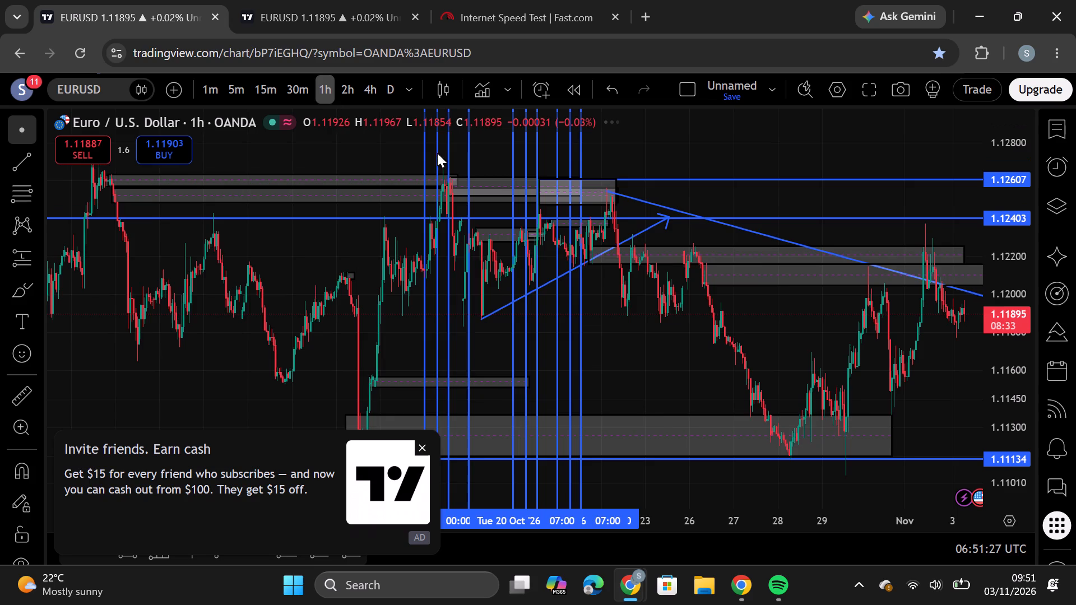
scroll(762, 413, "up", 5)
scroll(773, 233, "up", 9)
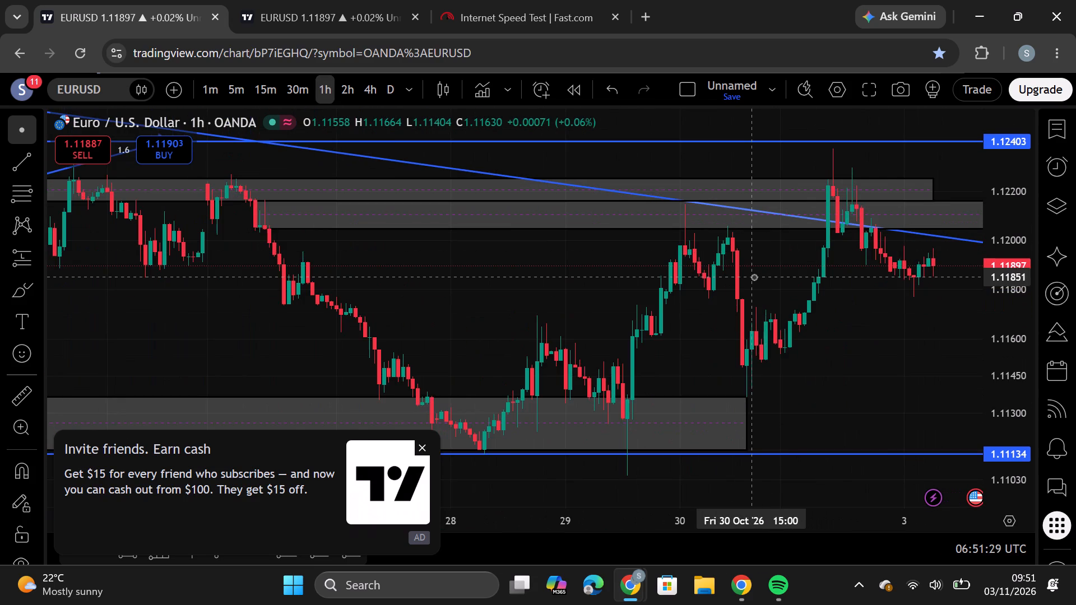
scroll(754, 277, "up", 3)
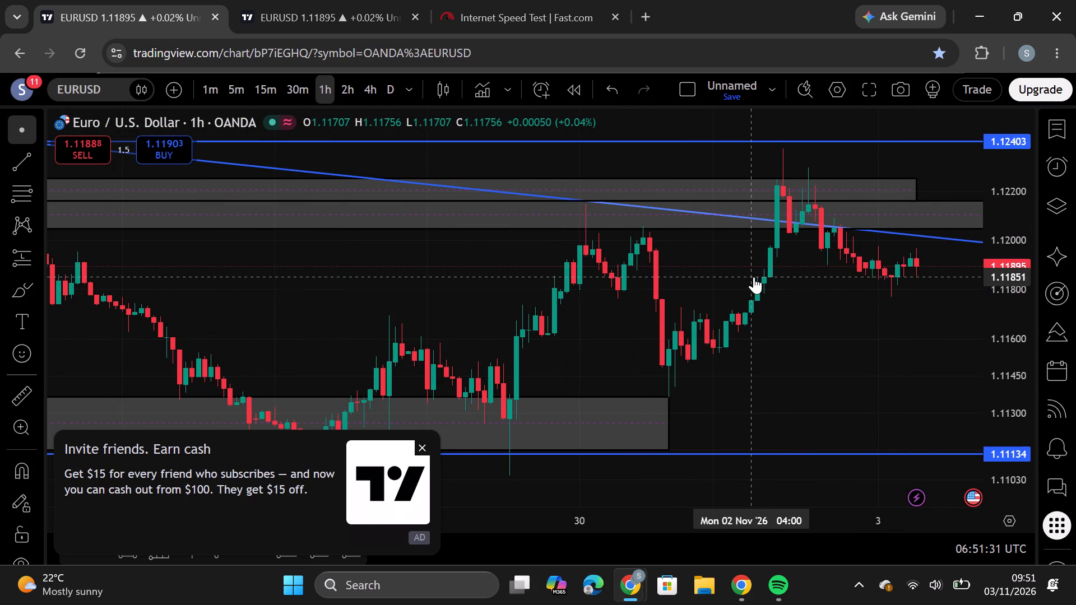
scroll(767, 300, "down", 4)
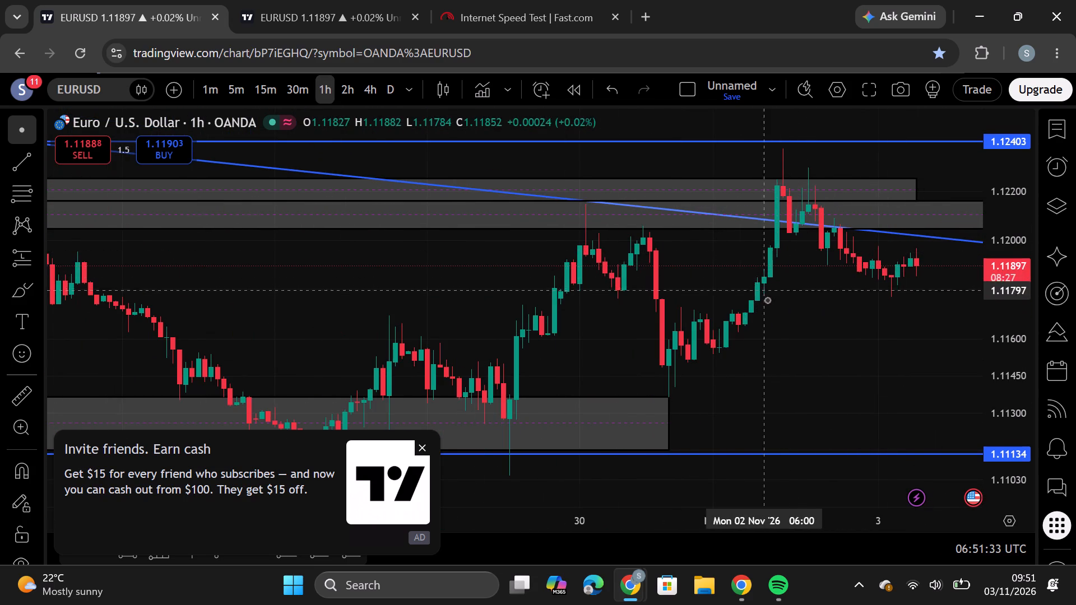
scroll(822, 263, "down", 5)
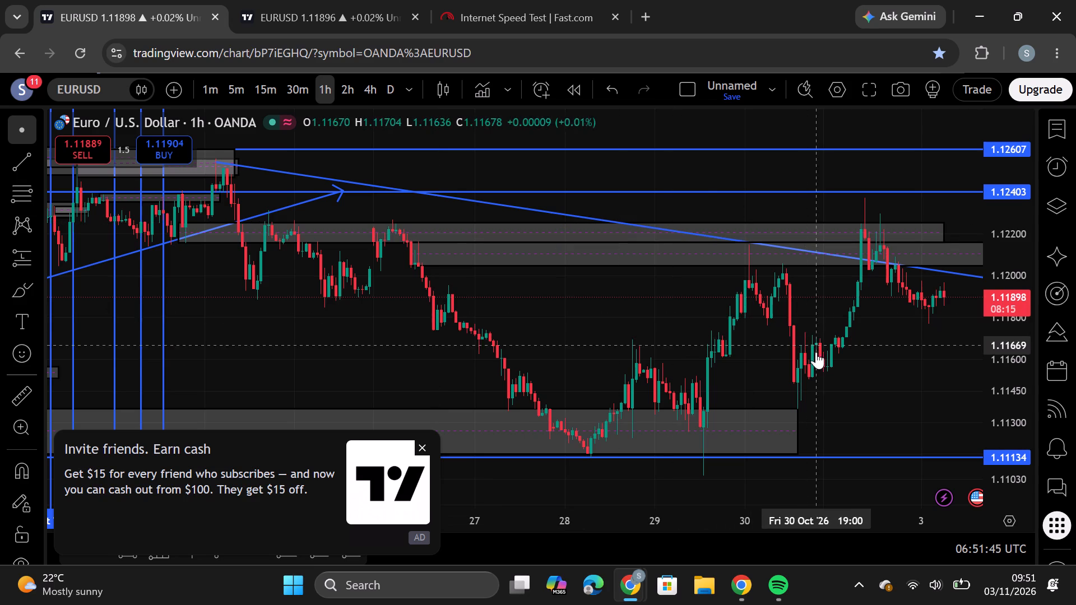
scroll(857, 364, "up", 4)
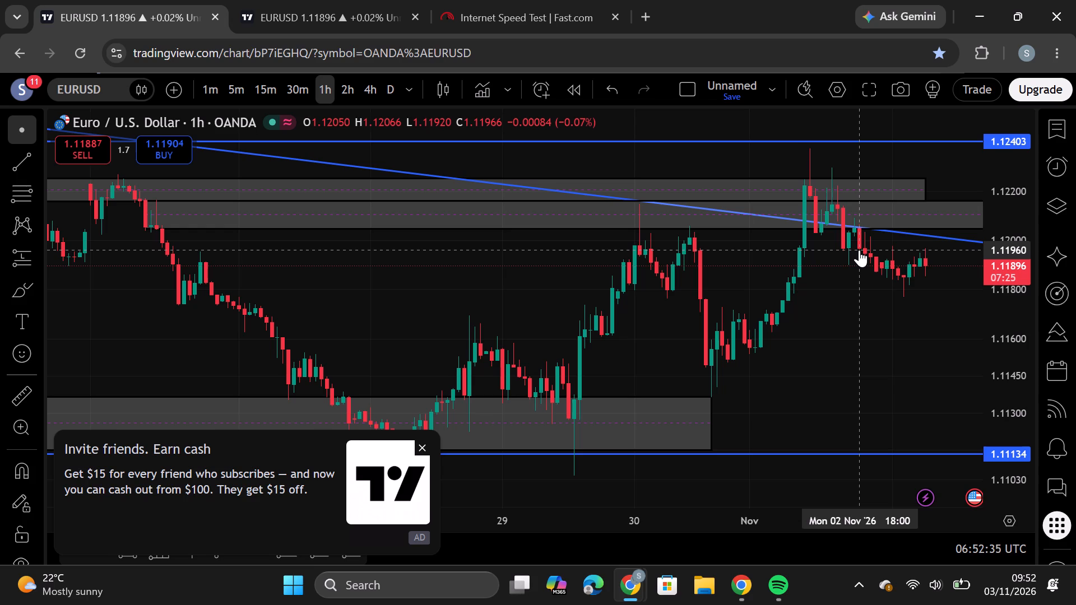
scroll(799, 243, "down", 5)
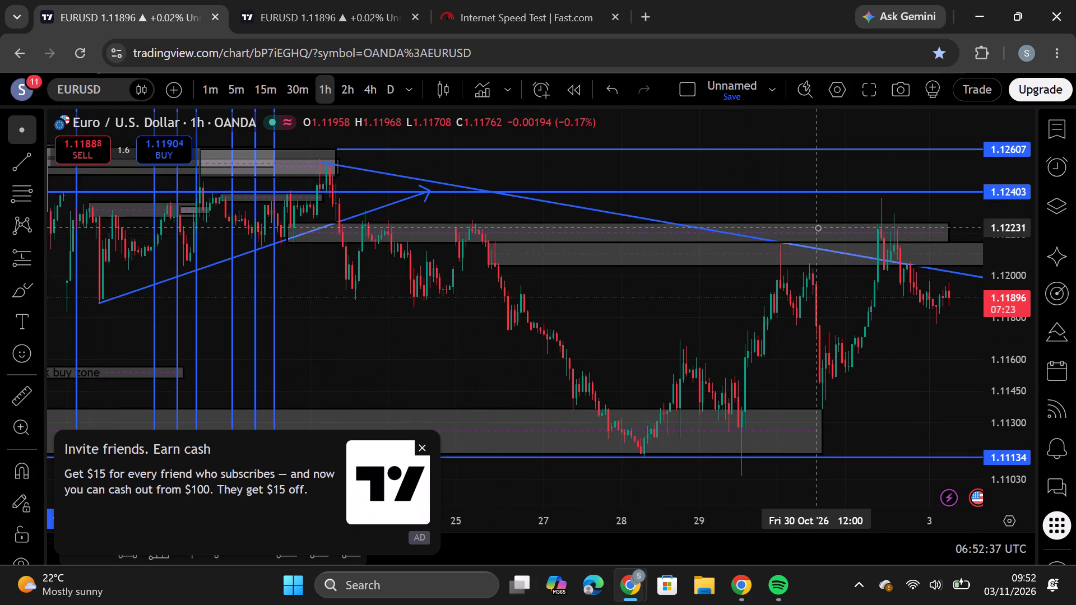
Review EURUSD on the 4-hour and daily timeframes and return the chart to the 1-hour timeframe.
left_click(365, 91)
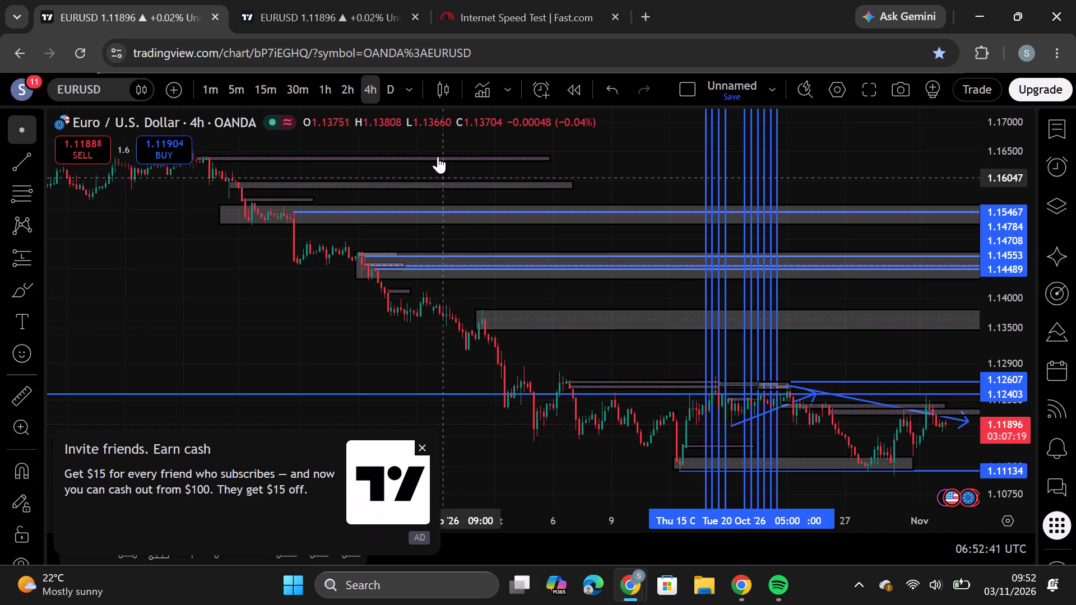
left_click(395, 88)
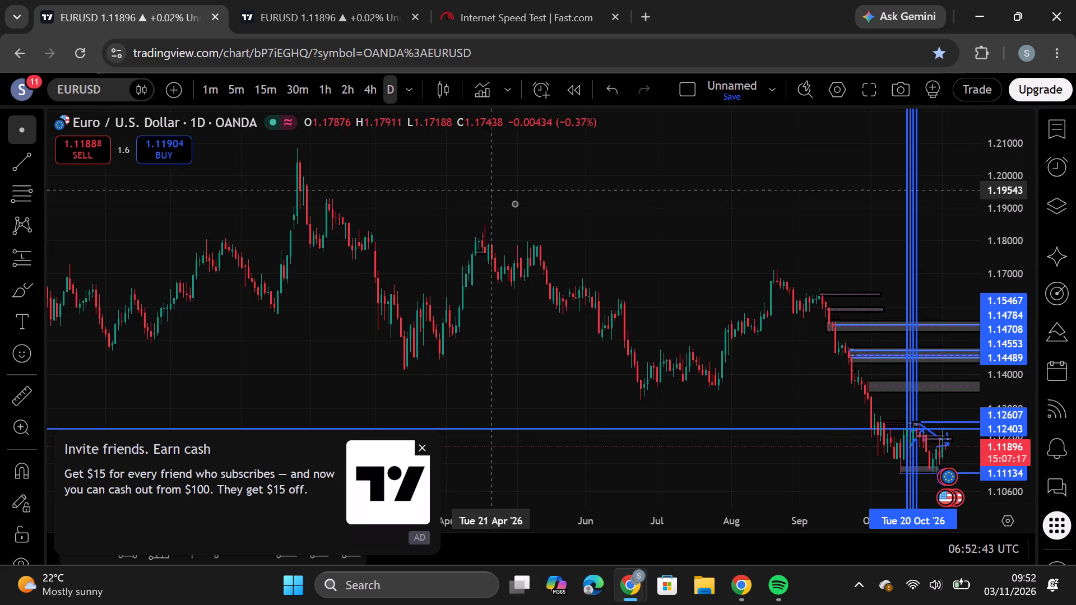
scroll(703, 338, "up", 3)
left_click(324, 88)
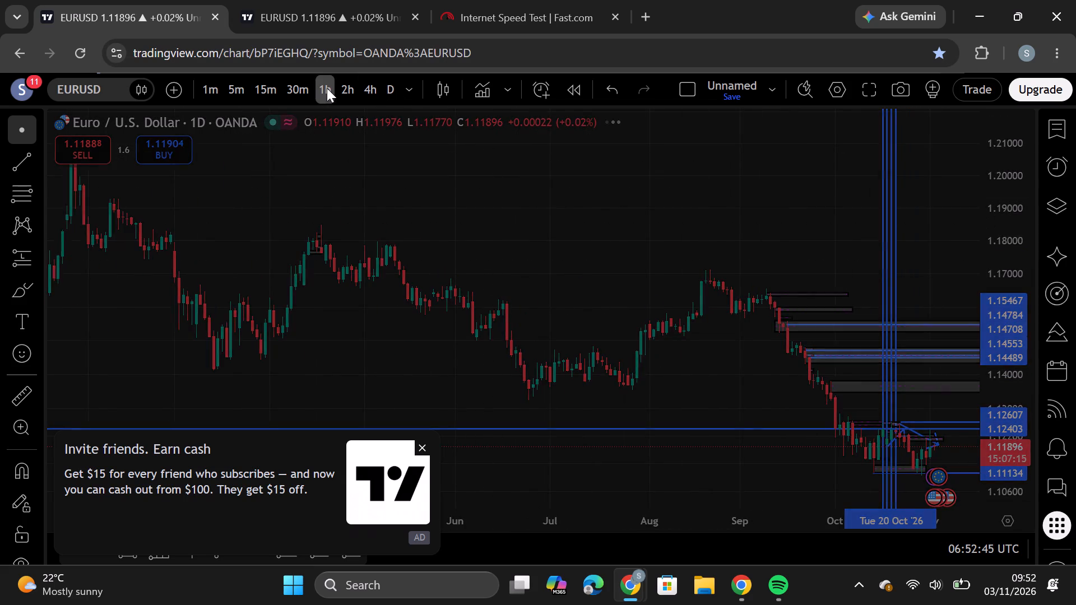
scroll(355, 222, "down", 15)
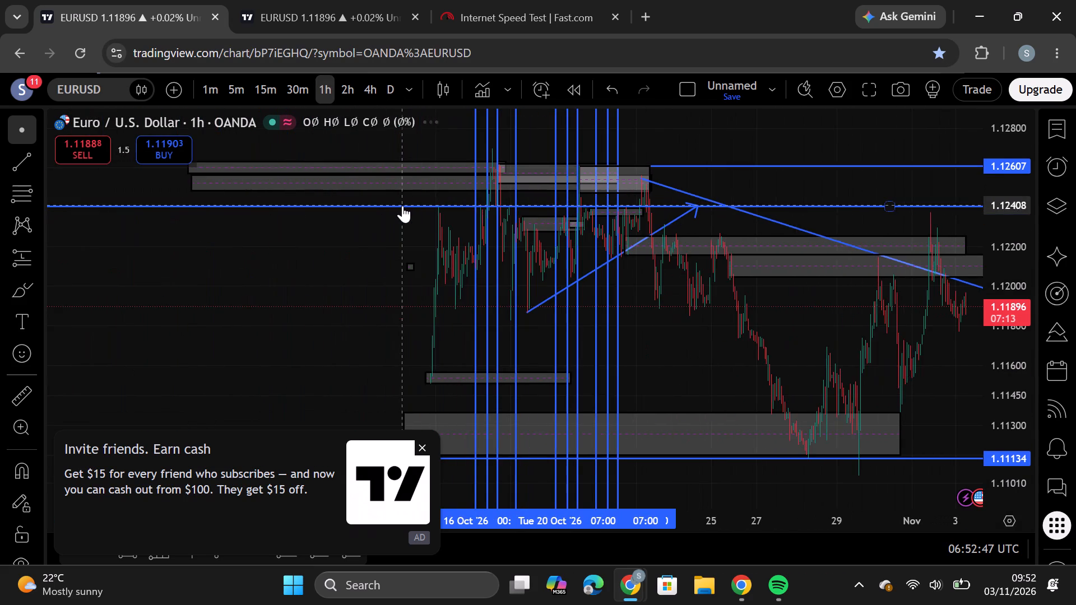
scroll(201, 234, "down", 6)
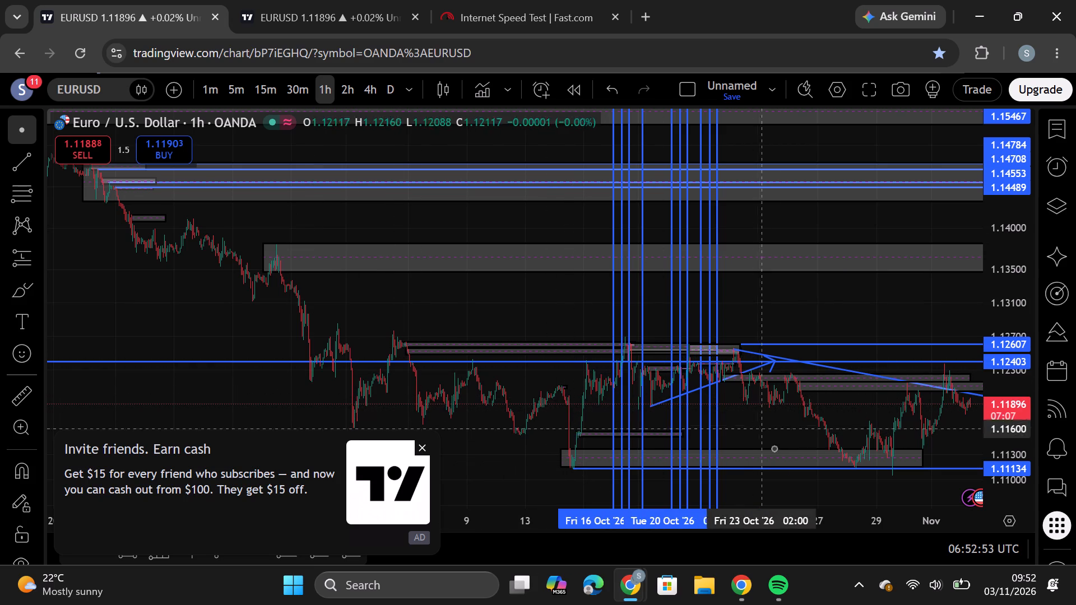
scroll(845, 471, "up", 8)
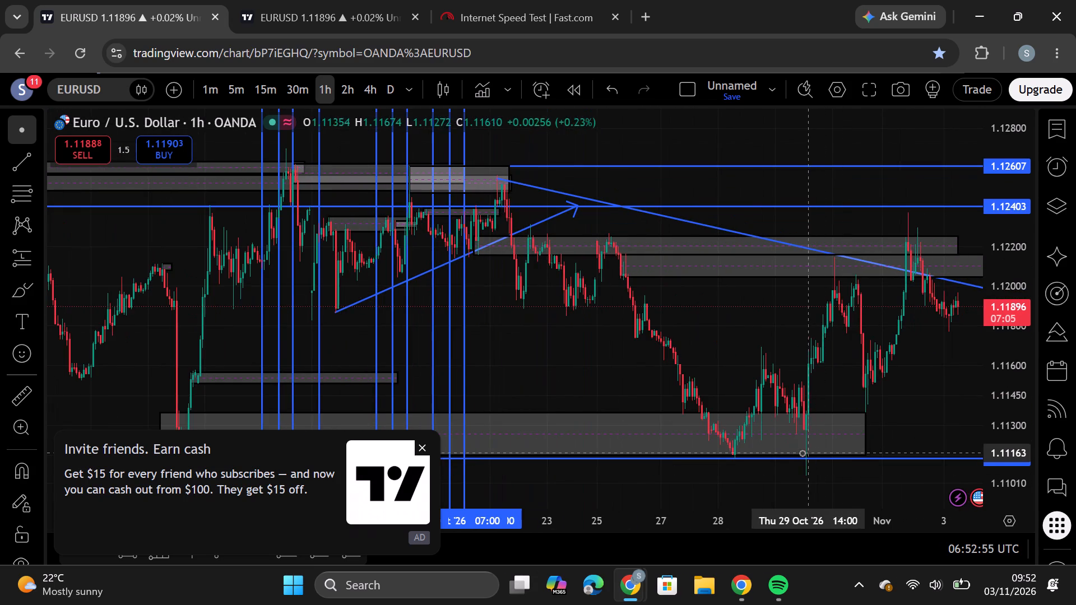
scroll(792, 453, "down", 2)
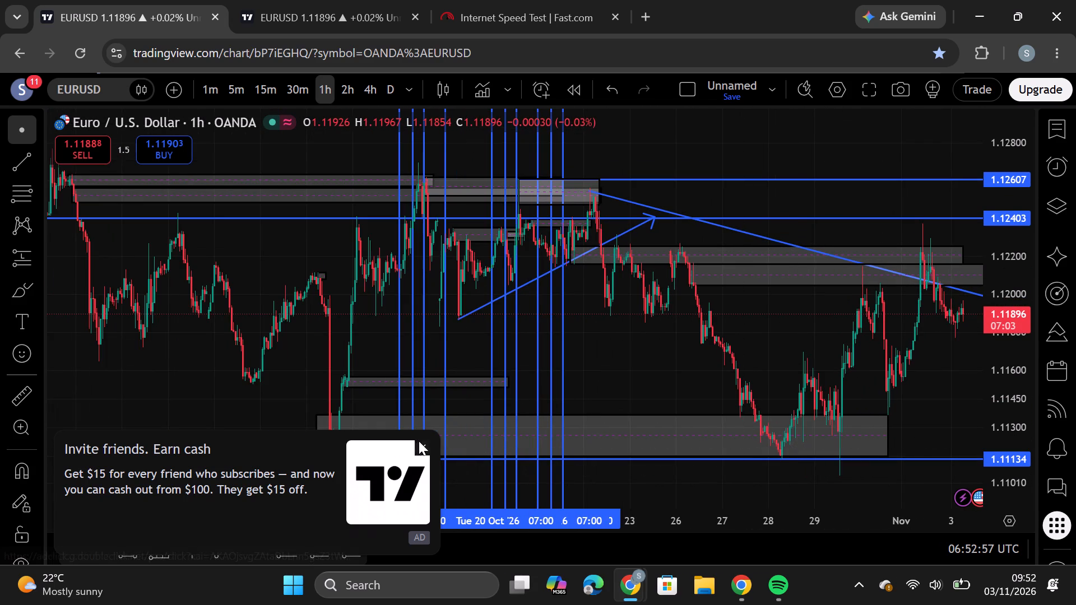
Dismiss the invite-friends advertisement covering the chart.
left_click(419, 441)
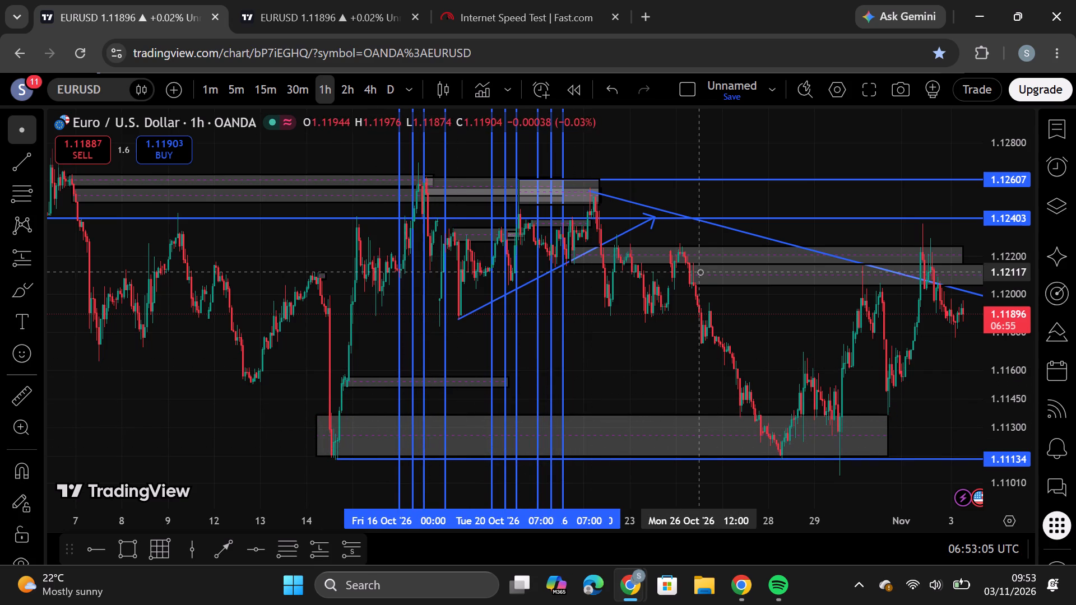
Examine the 1-hour price action from late October to 3 November against the grey zones and descending trendline.
scroll(700, 272, "up", 7)
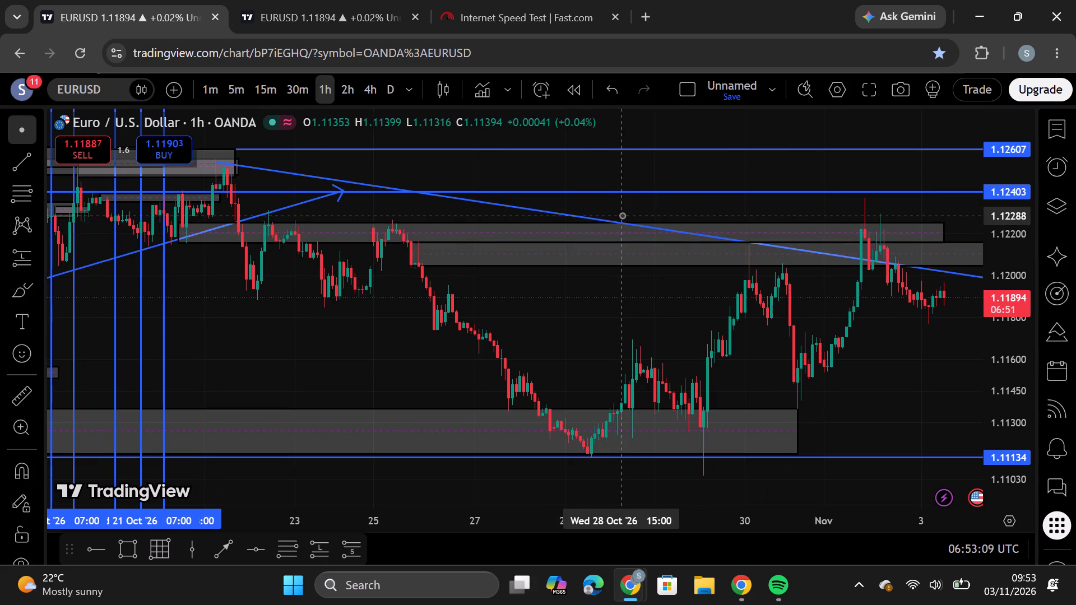
scroll(628, 214, "up", 10)
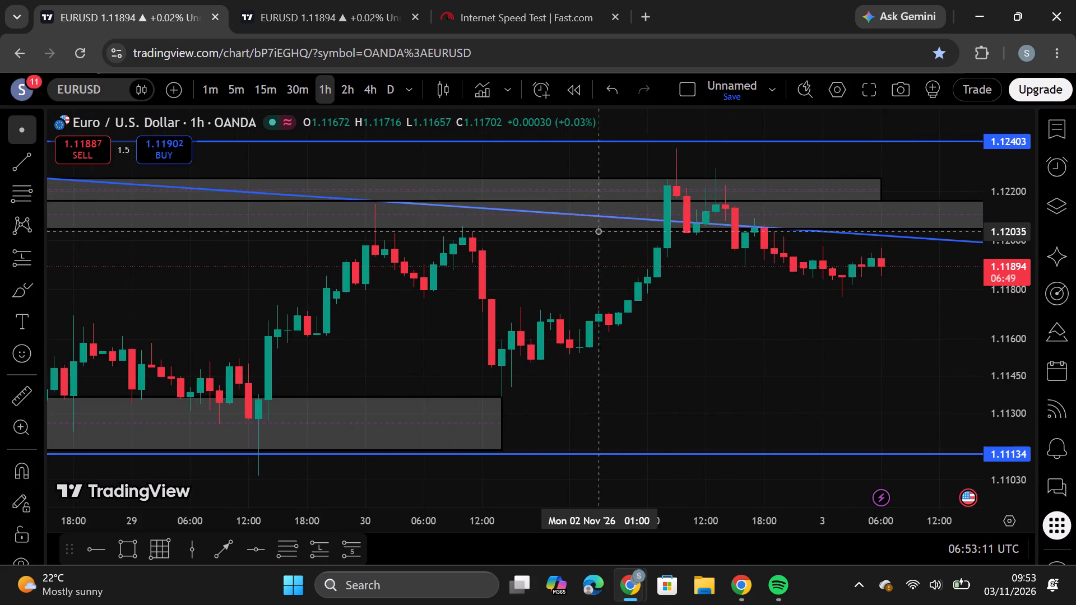
scroll(592, 227, "down", 9)
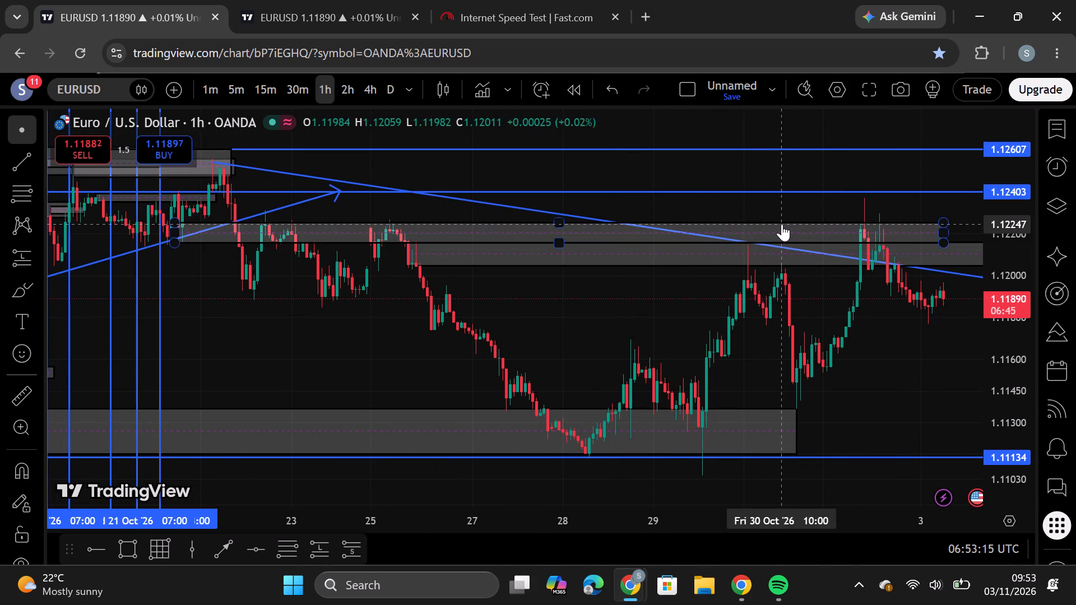
scroll(782, 224, "up", 9)
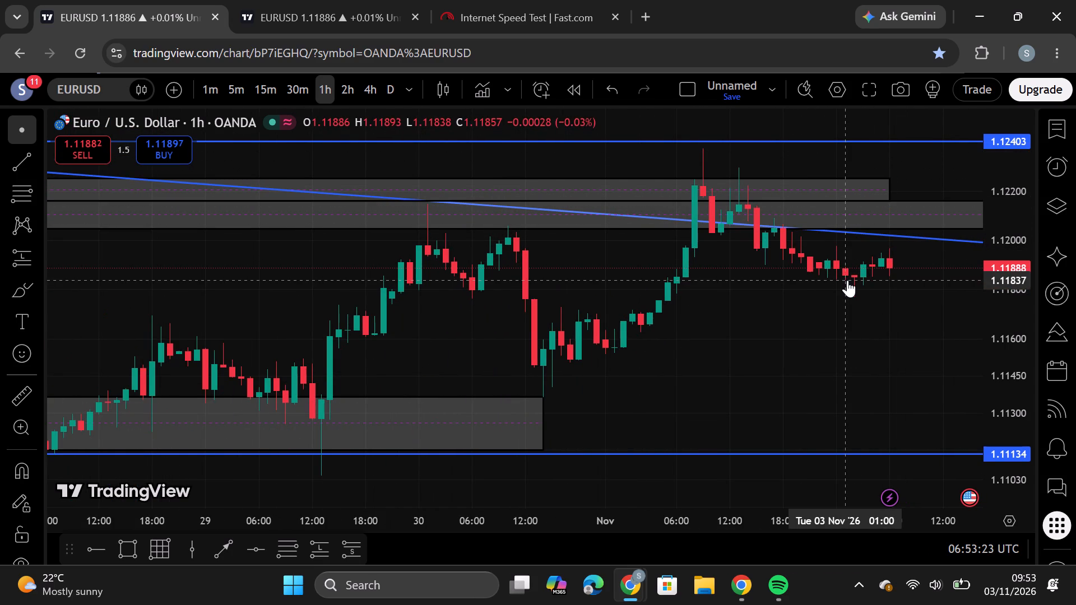
scroll(850, 276, "up", 4)
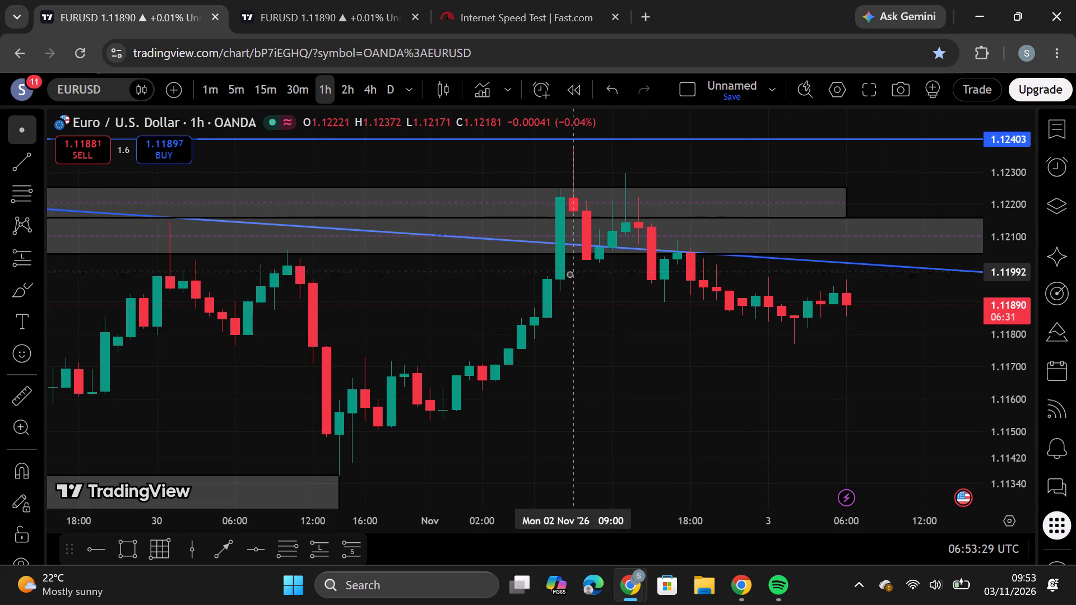
Delete the lower of the two adjacent grey zones, the one whose upper edge is at 1.12160.
left_click(552, 252)
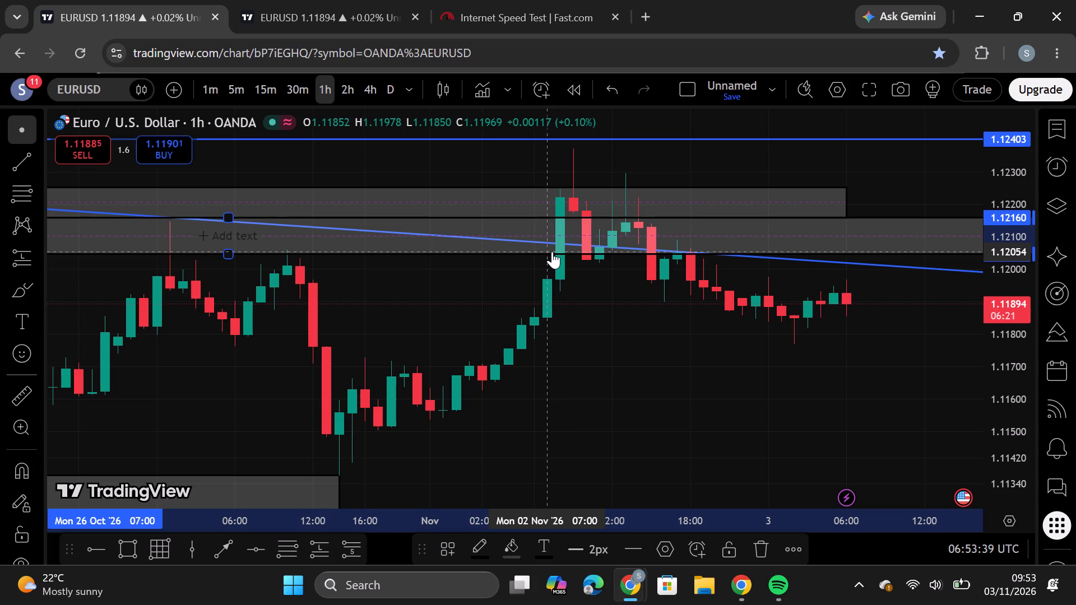
key("Delete")
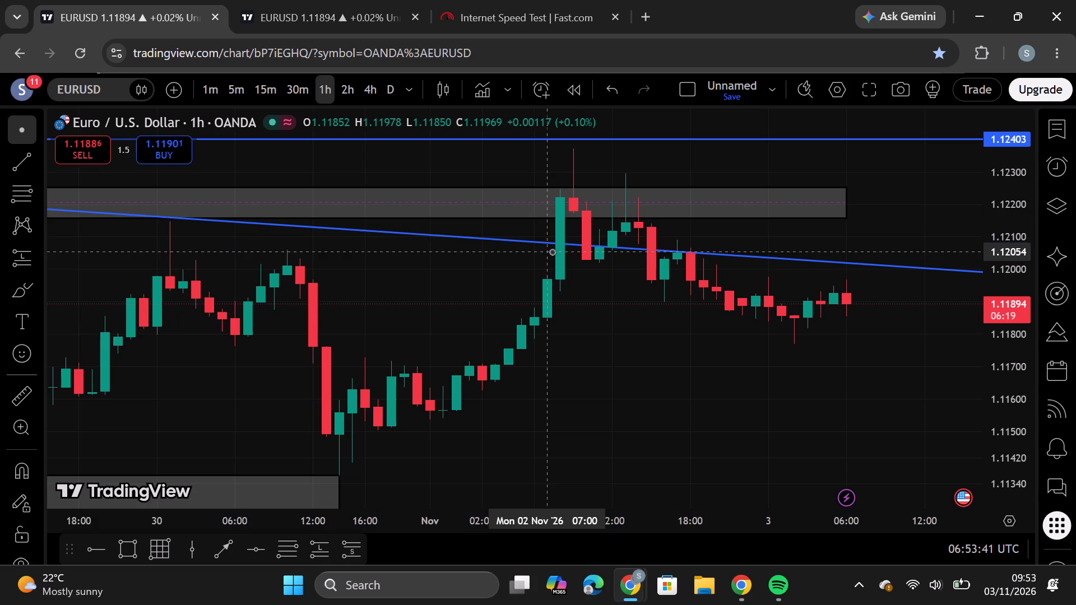
Draw a rectangle zone from 2 Nov 13:00 to 3 Nov 11:00, between about 1.12072 and 1.12225.
left_click(134, 555)
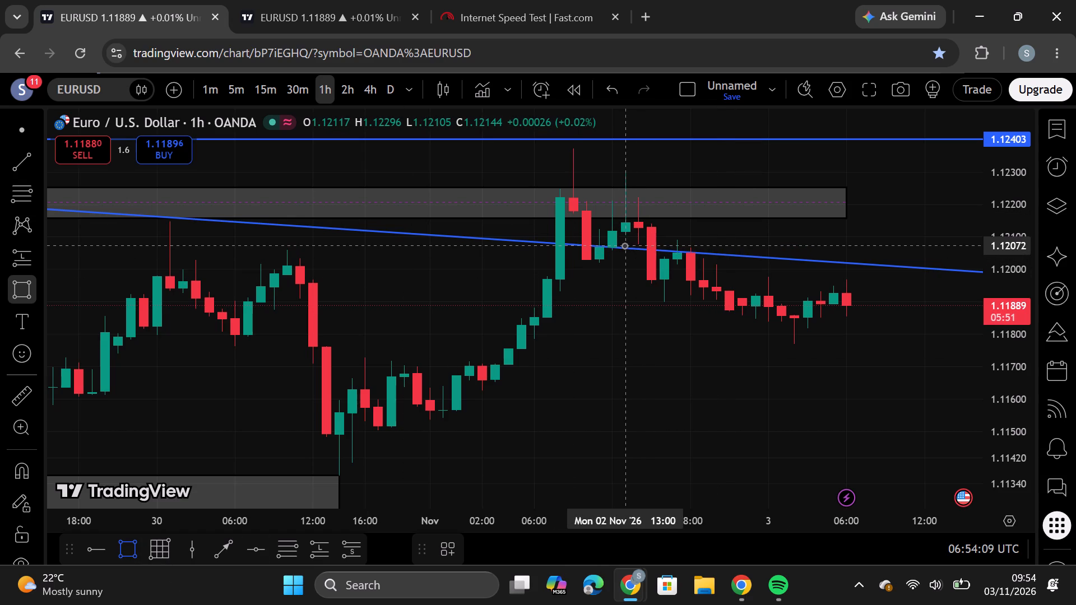
left_click_drag(623, 245, 878, 196)
left_click(878, 196)
left_click_drag(871, 218, 914, 228)
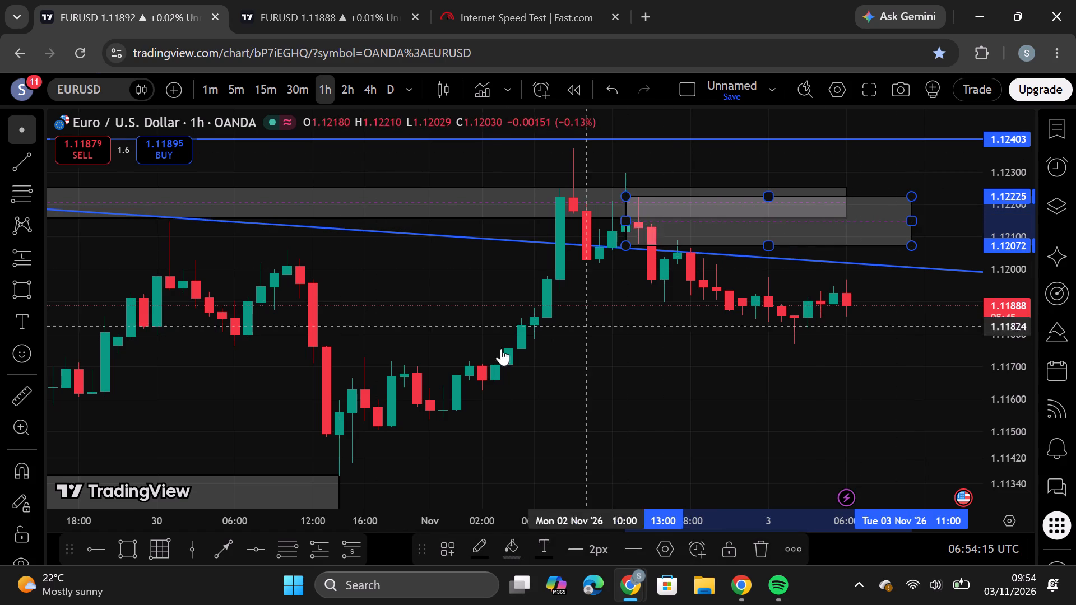
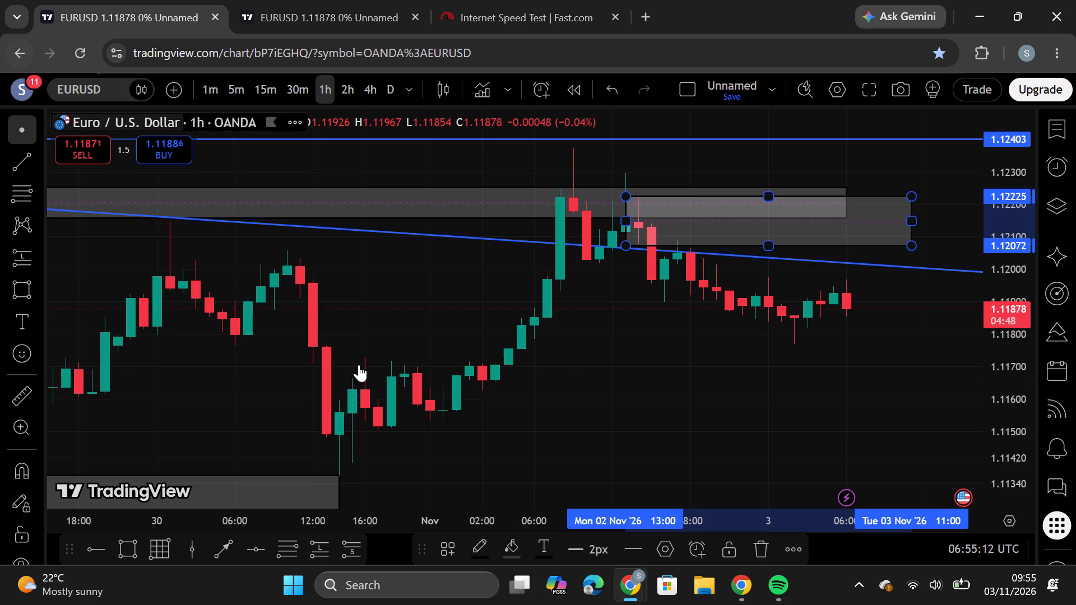
Place vertical lines on the 1-hour EURUSD chart at 2 Nov 00:00, 07:00 and 13:00.
left_click(197, 546)
scroll(347, 378, "down", 2)
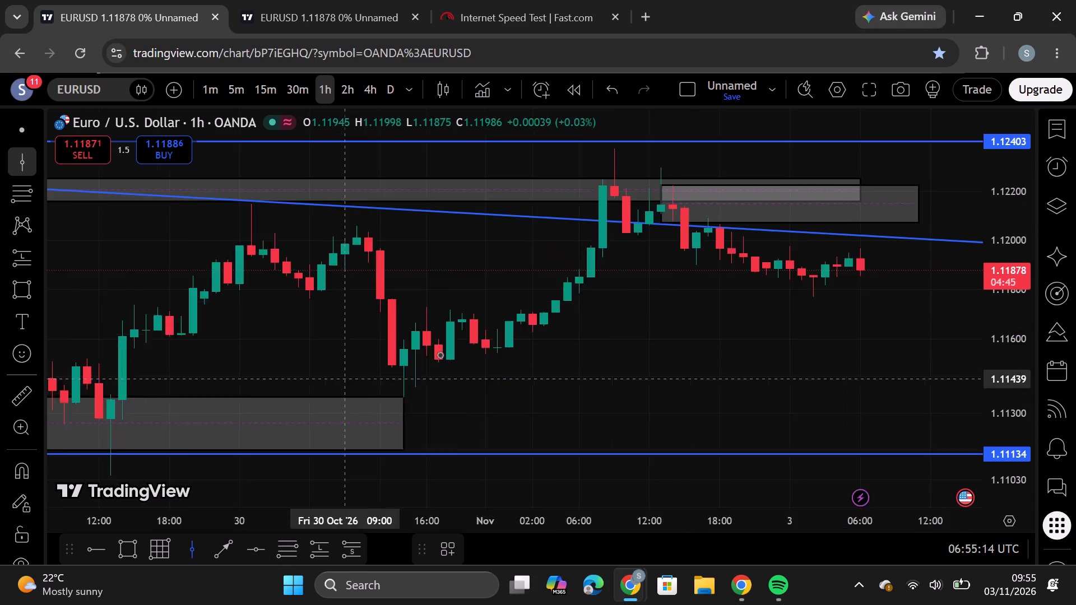
scroll(440, 355, "down", 3)
scroll(545, 359, "down", 5)
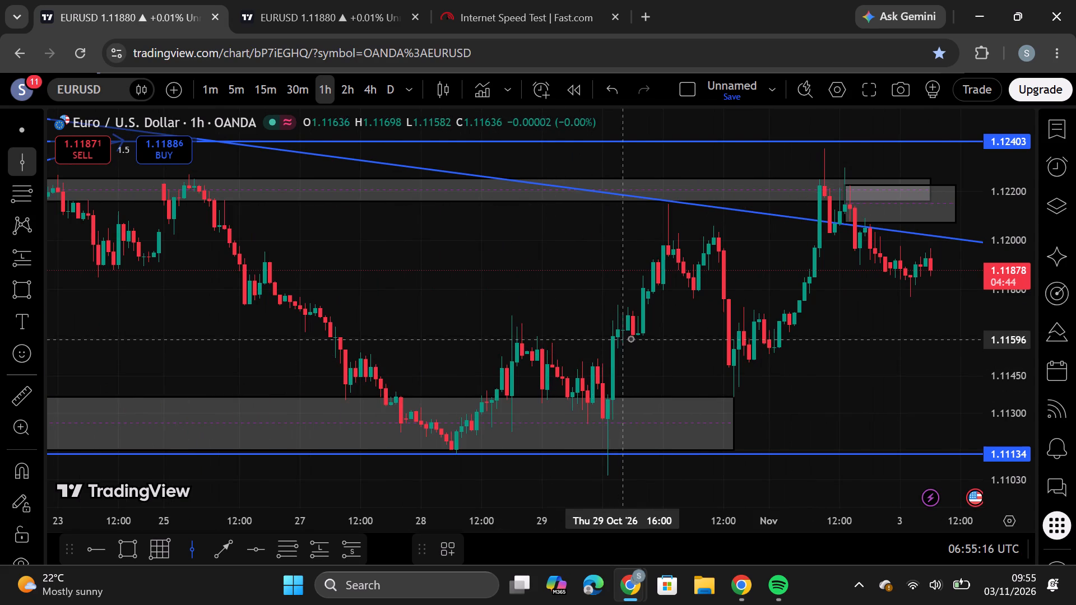
scroll(752, 331, "up", 3)
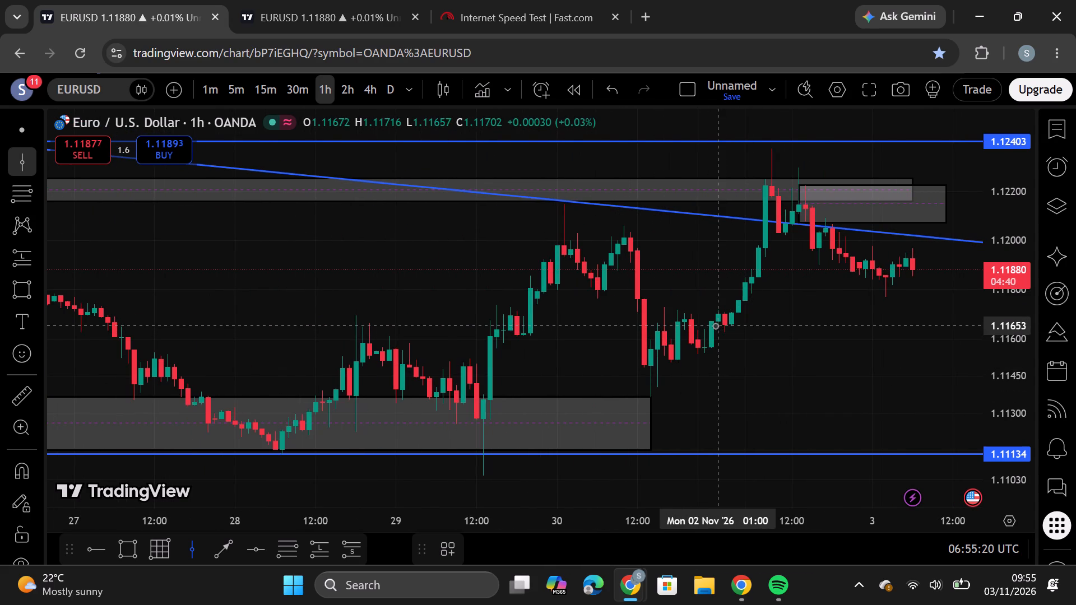
triple_click(713, 324)
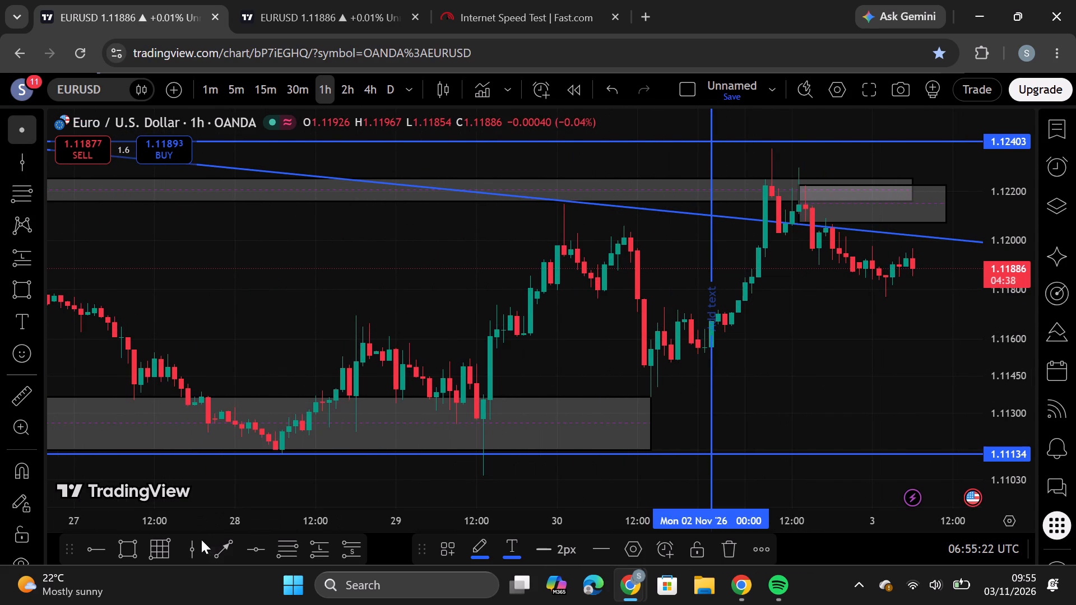
left_click(201, 539)
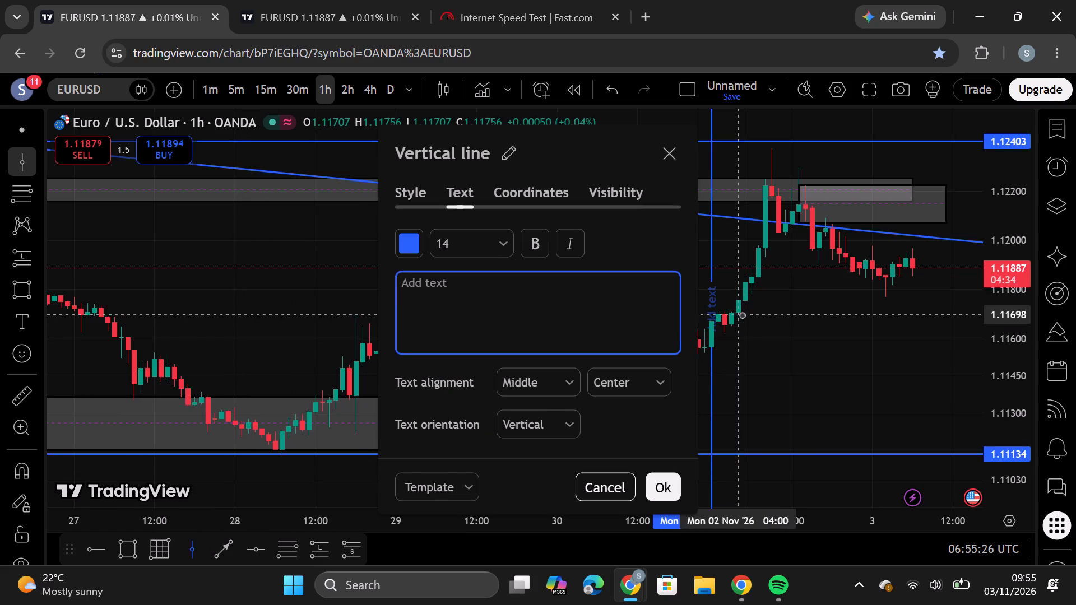
left_click(759, 320)
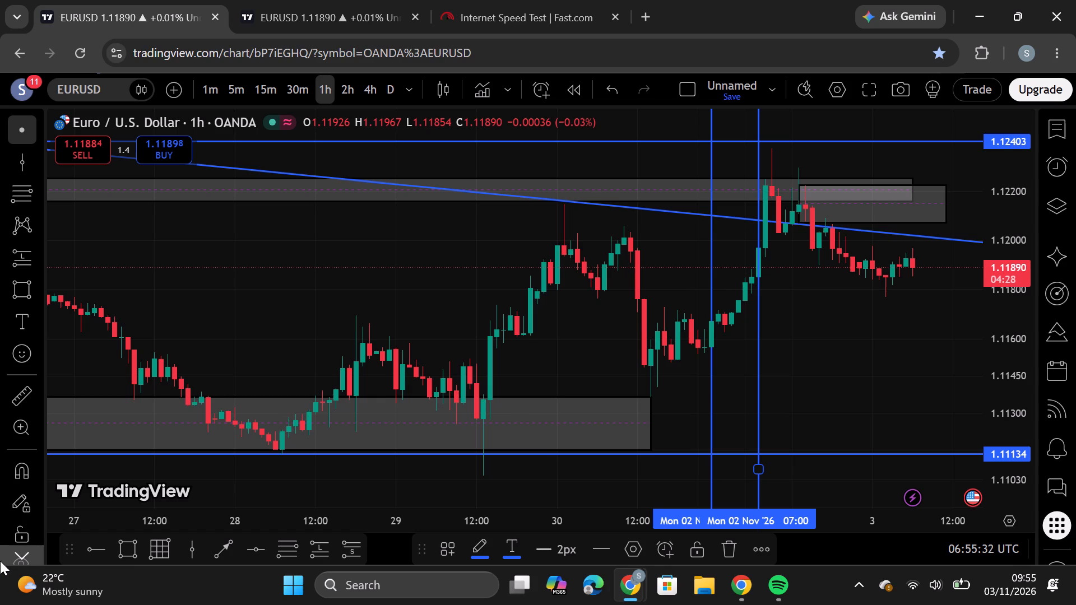
left_click(183, 541)
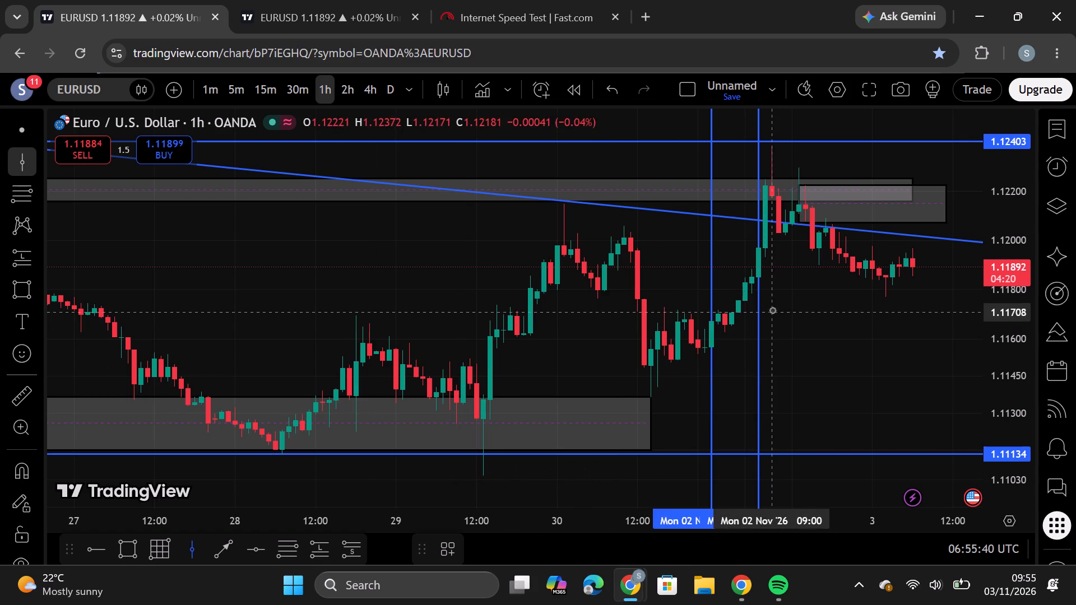
left_click(801, 307)
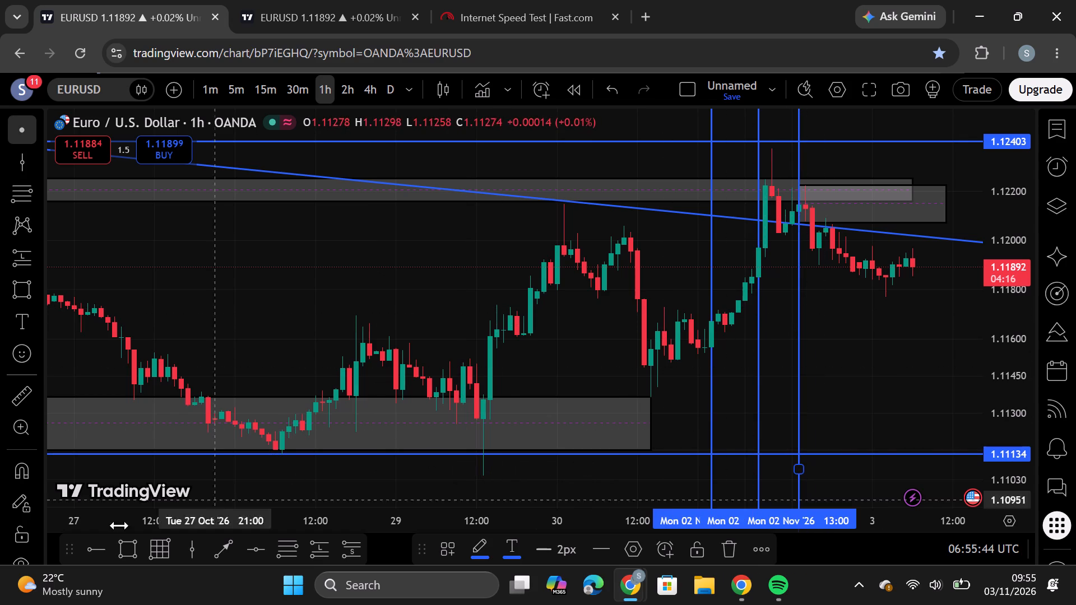
Place vertical lines on the EURUSD chart at 3 Nov 00:00 and 3 Nov 07:00.
left_click(200, 547)
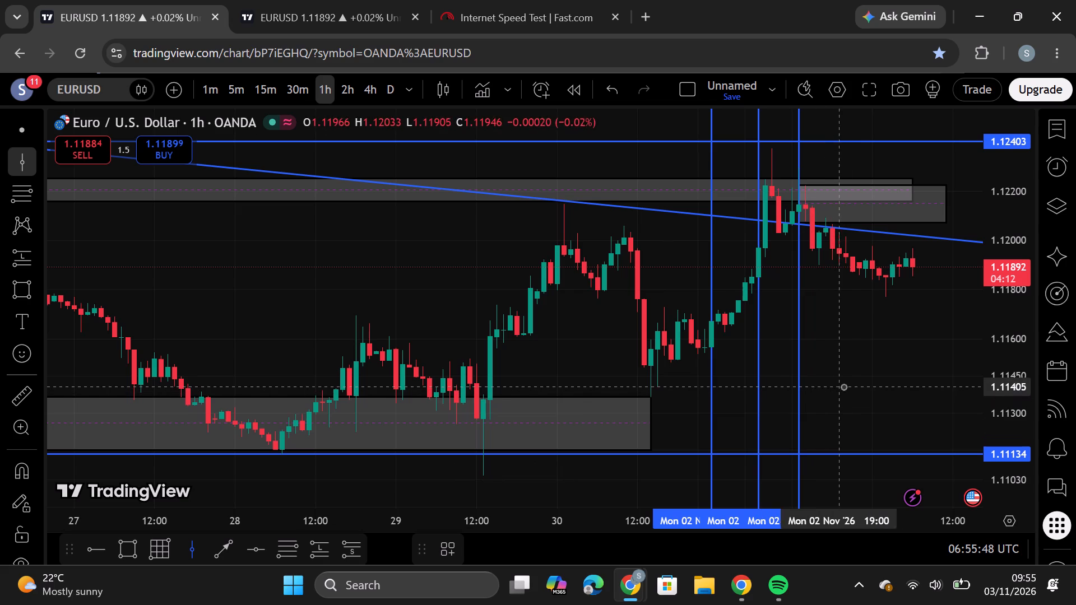
left_click(874, 388)
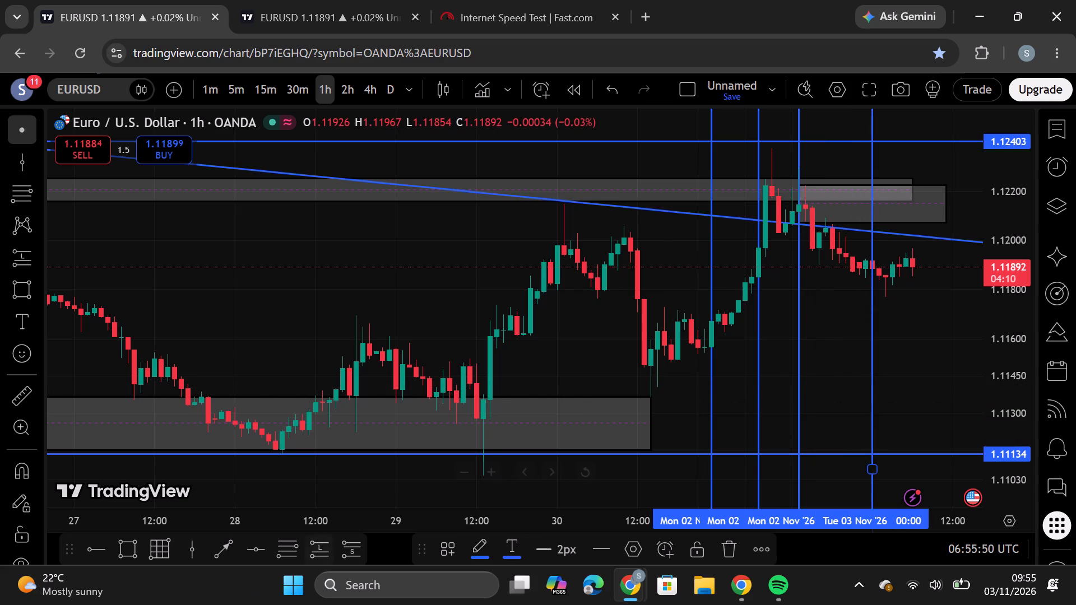
left_click(188, 547)
scroll(764, 353, "up", 3)
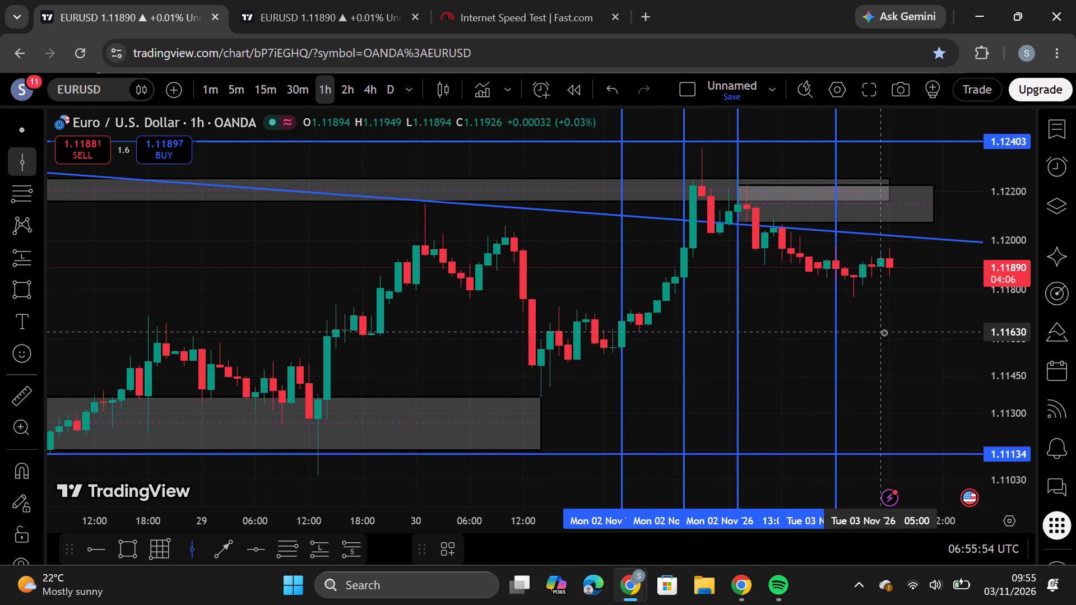
left_click(898, 336)
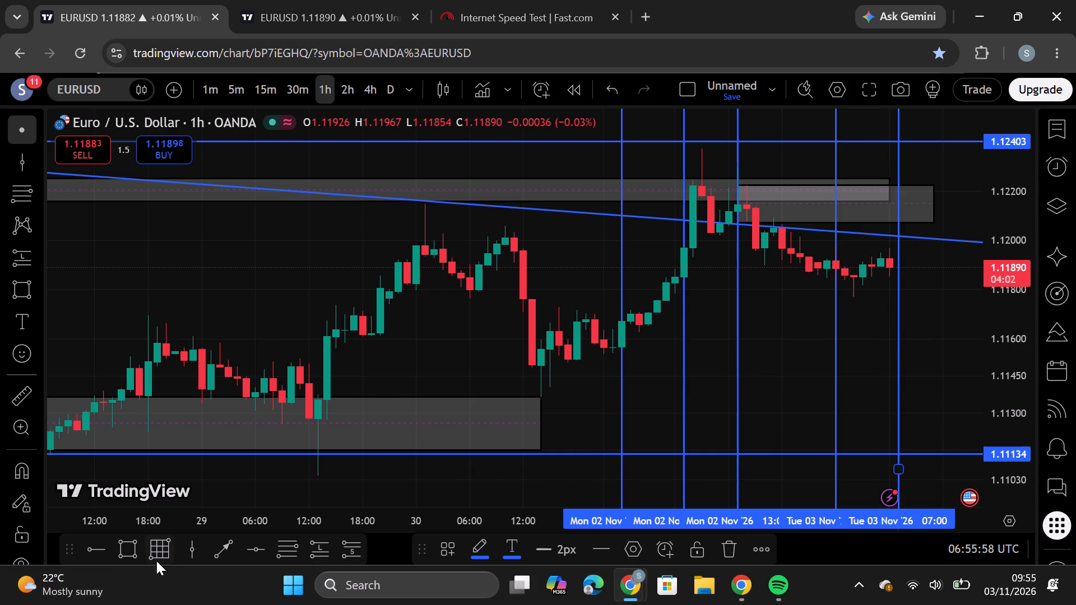
Draw horizontal rays at about 1.12374 (2 Nov 09:00), 1.11565 (2 Nov 00:00), 1.12227 (2 Nov 14:00) and 1.11957 (3 Nov 00:00).
left_click(104, 548)
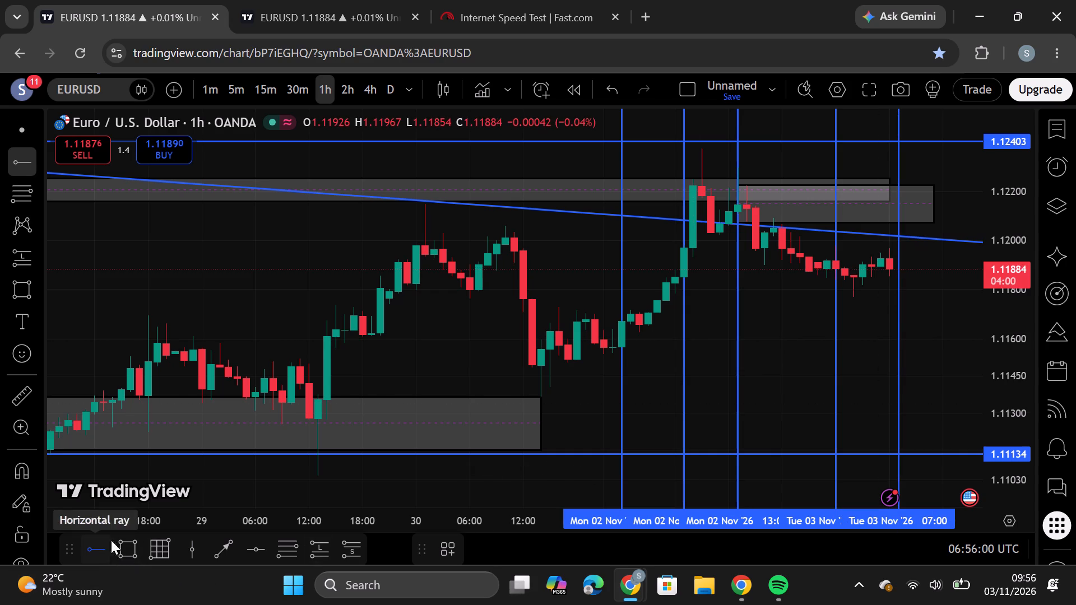
left_click(705, 148)
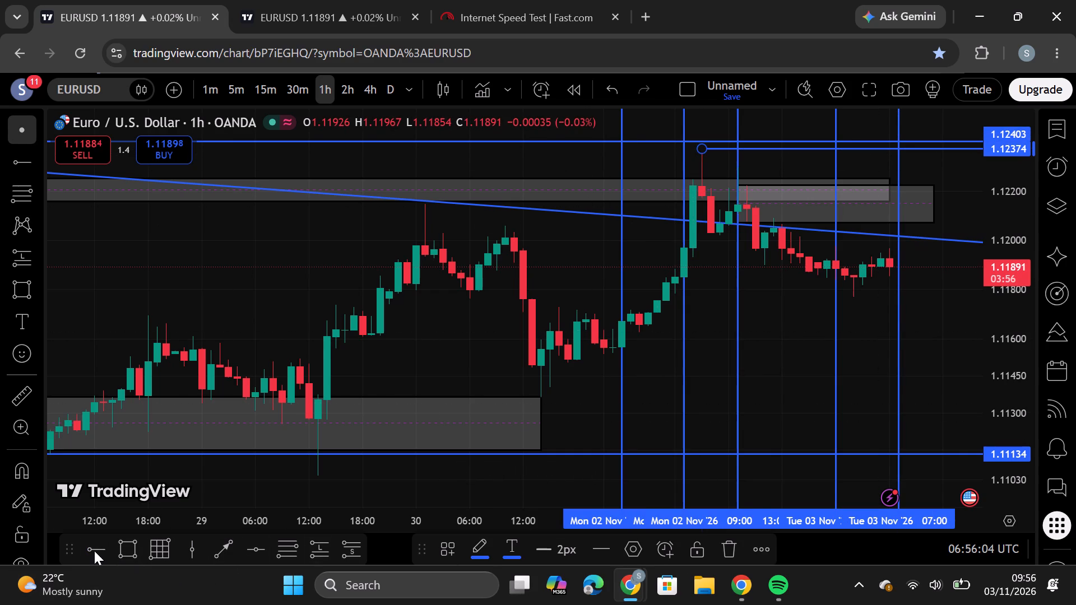
left_click(96, 558)
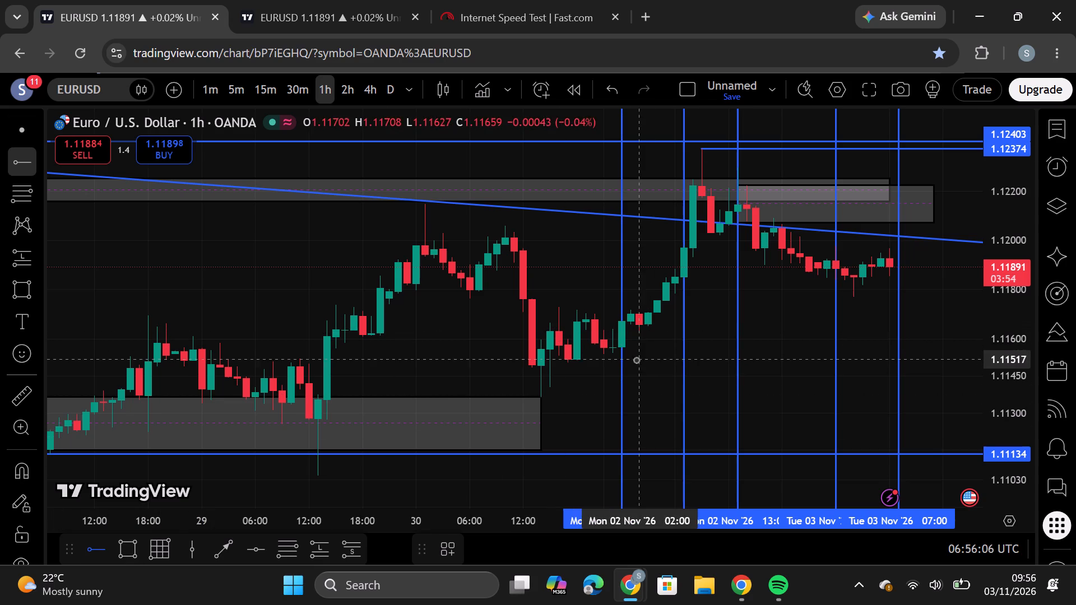
left_click(625, 347)
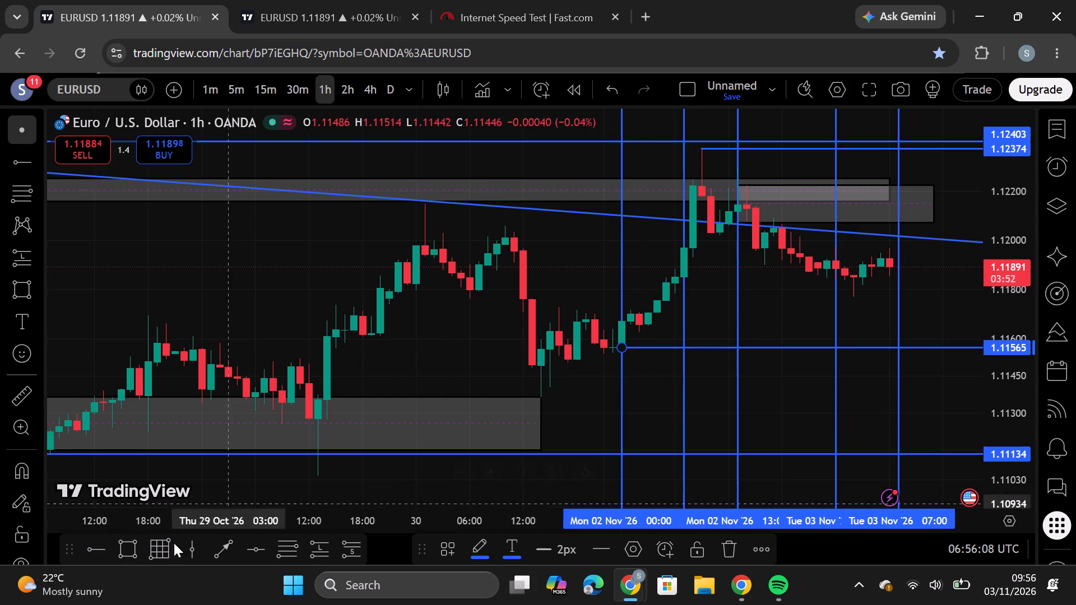
left_click(94, 551)
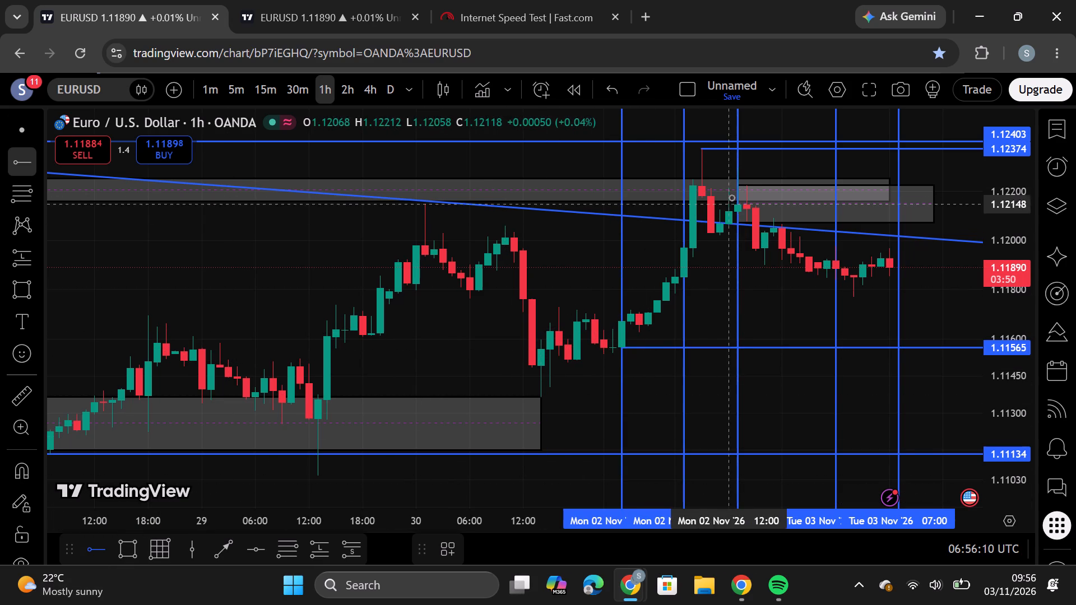
left_click(749, 184)
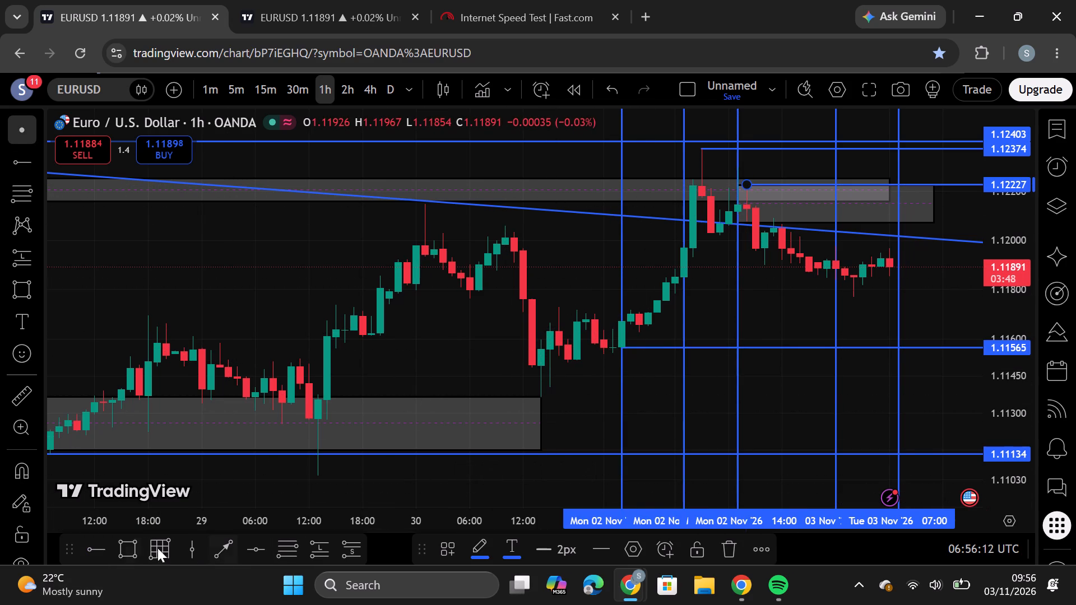
left_click(89, 547)
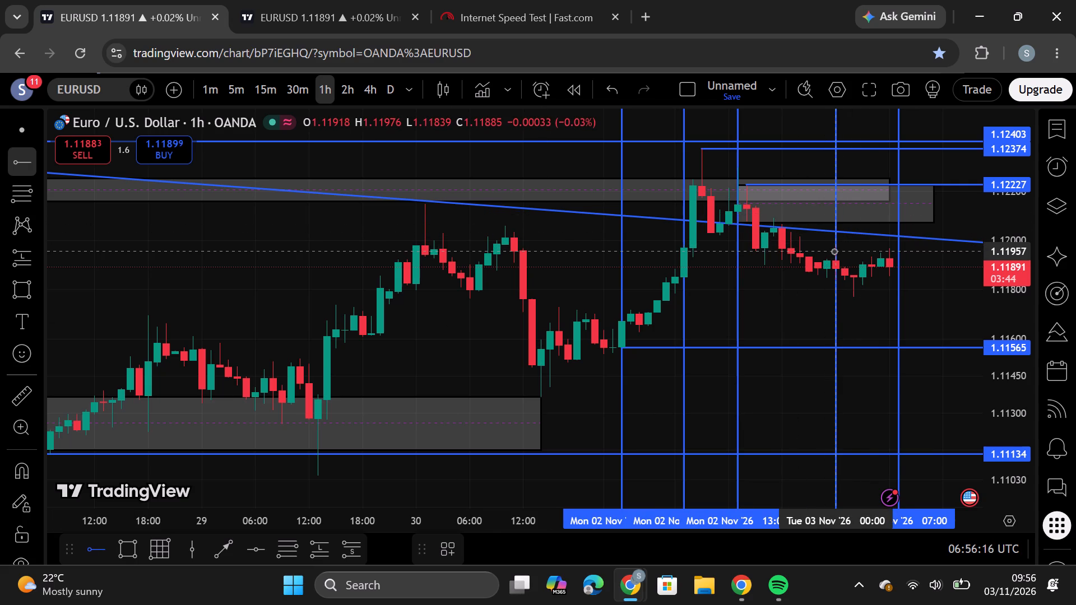
left_click(834, 251)
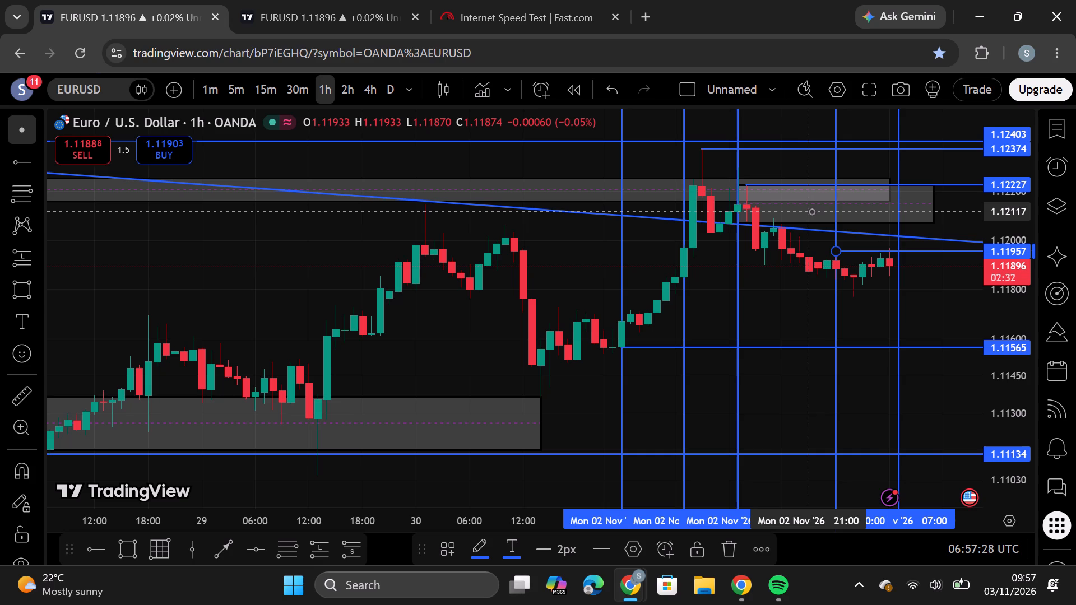
In the second chart tab, change the symbol to FX's XAUUSD spot gold and set the timeframe to 1 hour.
left_click(295, 0)
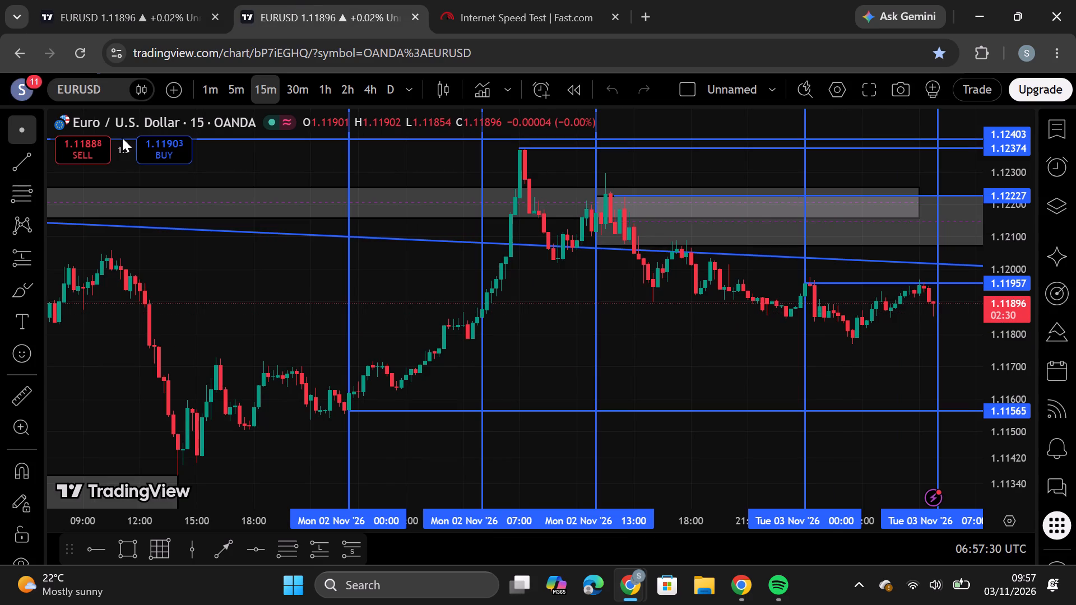
left_click(113, 95)
key("Delete")
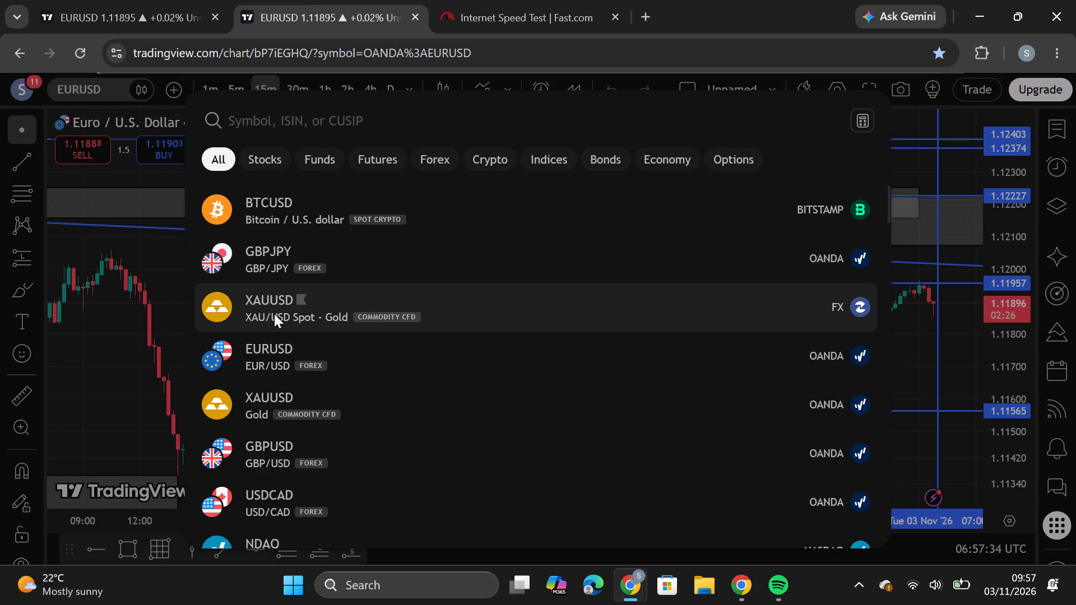
left_click(275, 314)
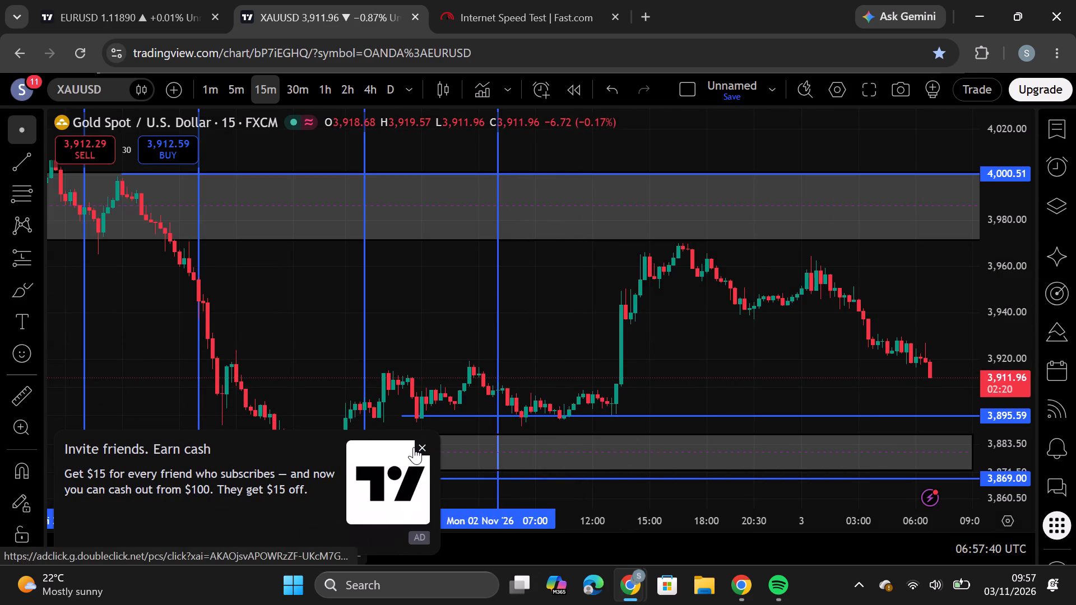
left_click(417, 447)
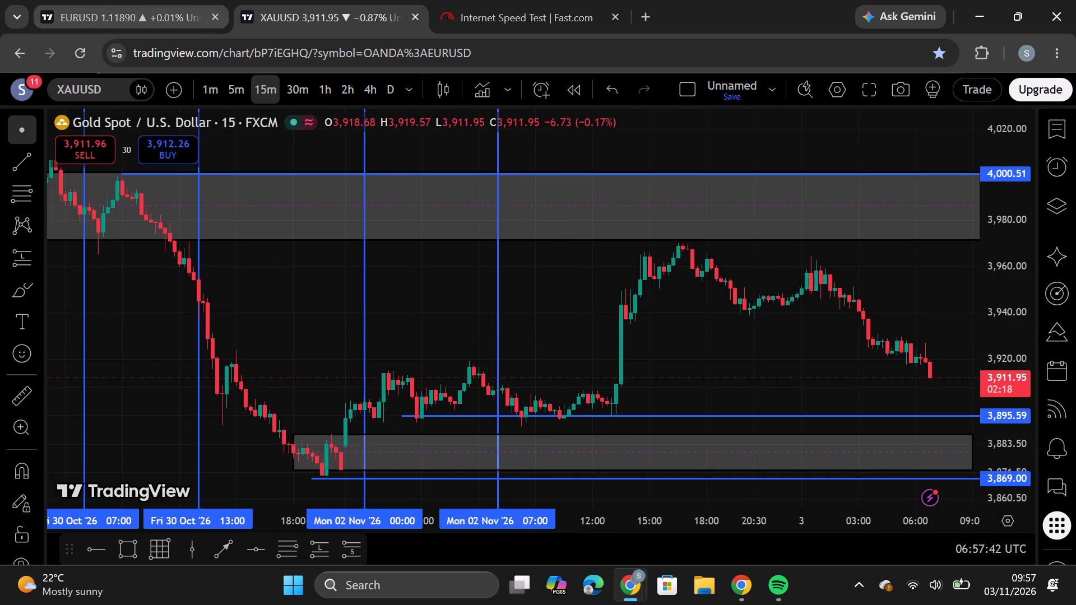
left_click(323, 90)
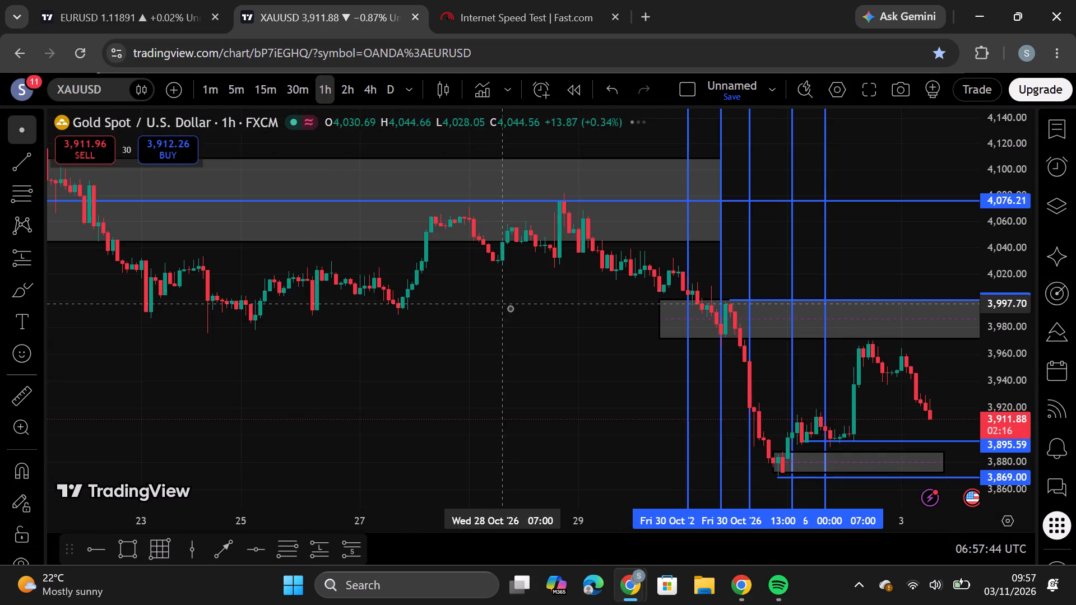
Place vertical lines on the 1-hour XAUUSD chart at 2 Nov 13:00, 3 Nov 00:00 and 3 Nov 07:00.
scroll(511, 310, "up", 7)
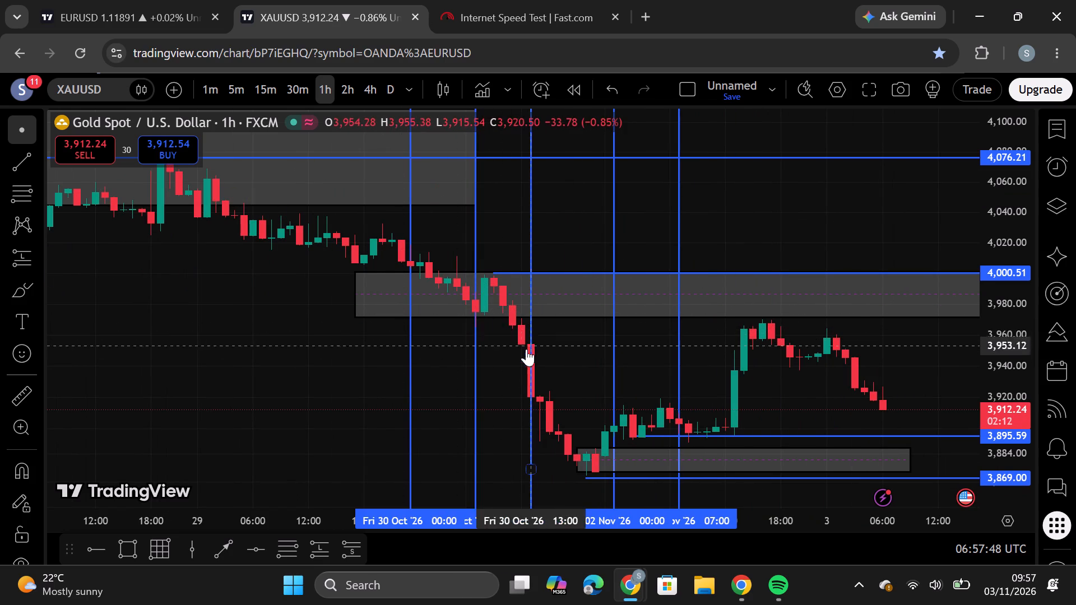
scroll(521, 359, "up", 3)
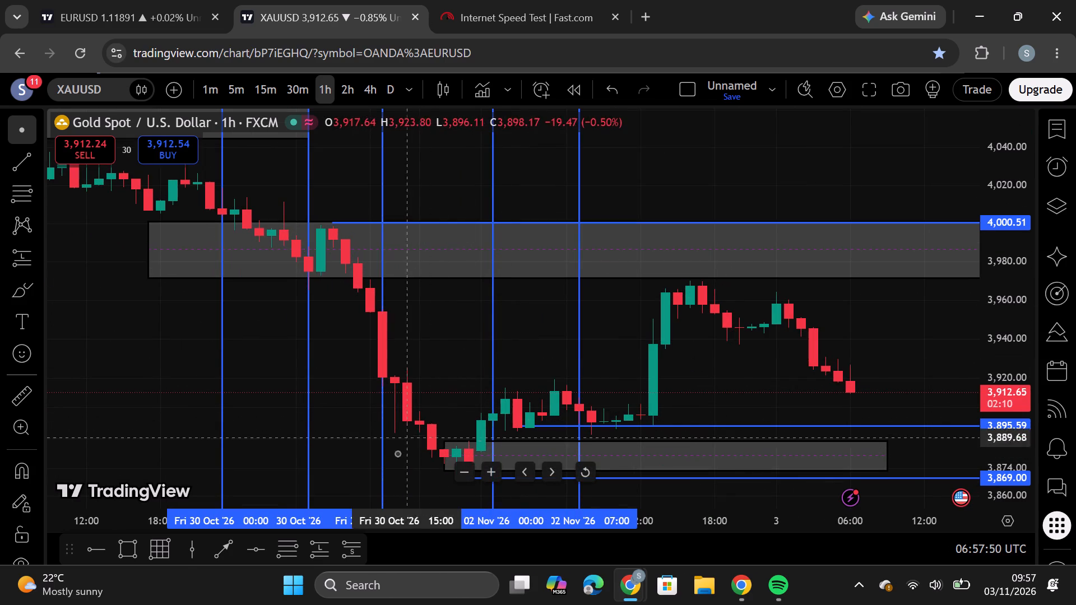
left_click(193, 547)
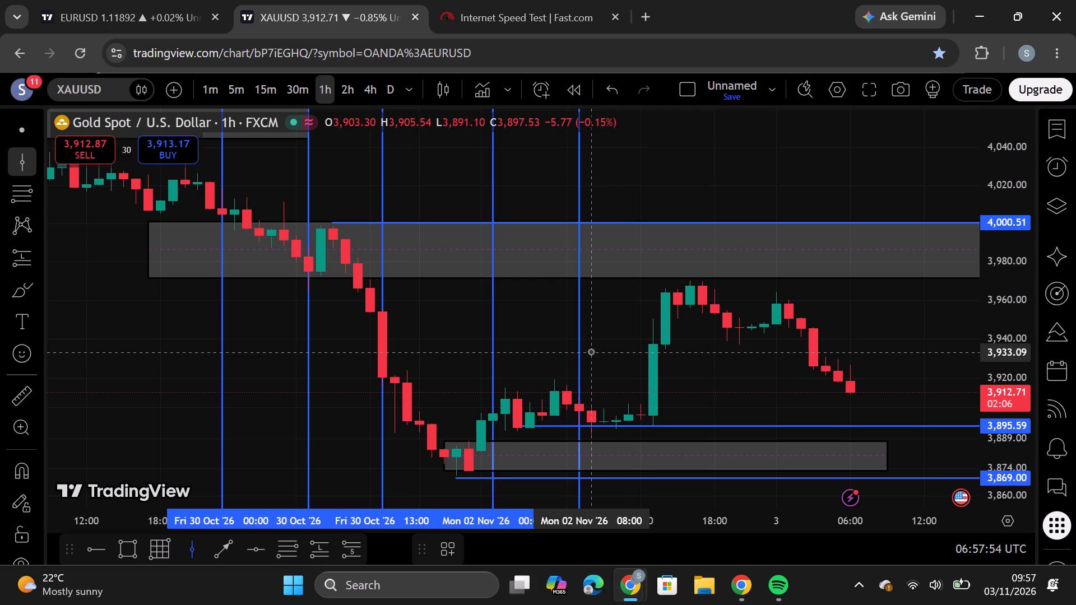
left_click(655, 354)
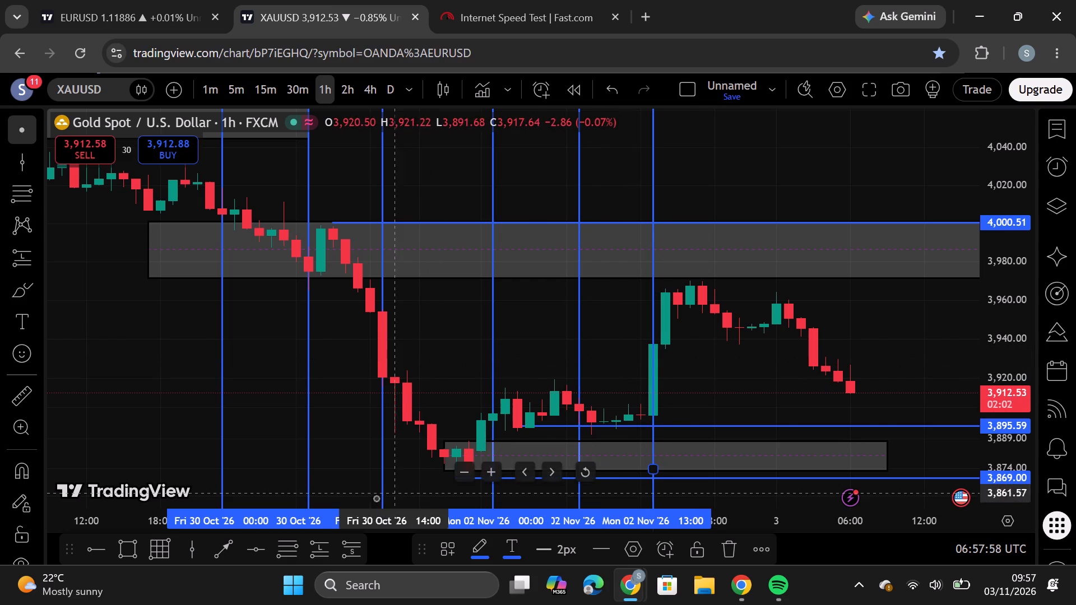
left_click(189, 555)
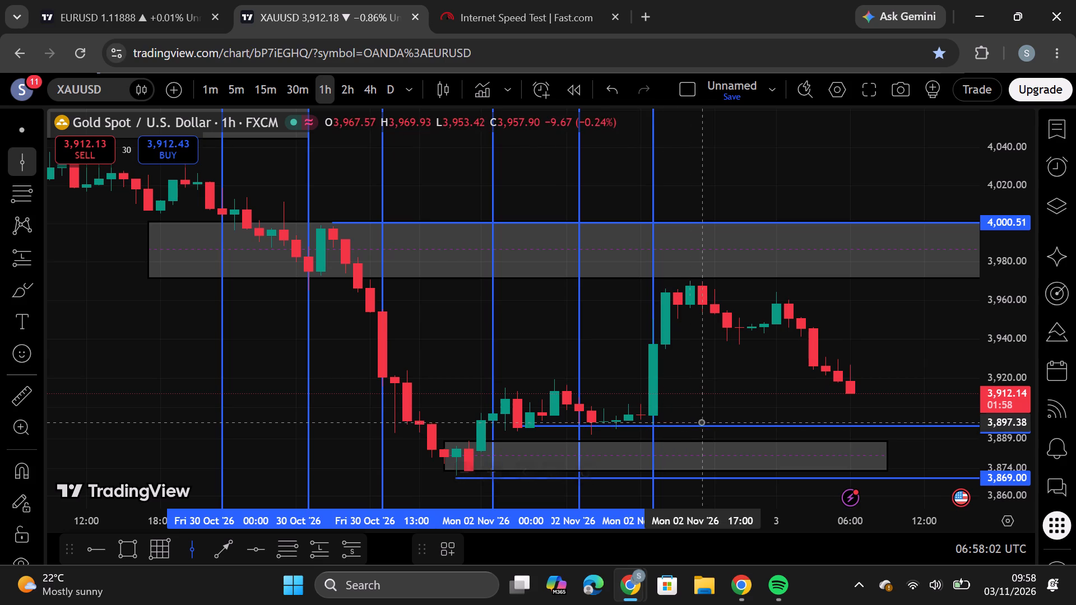
left_click(781, 432)
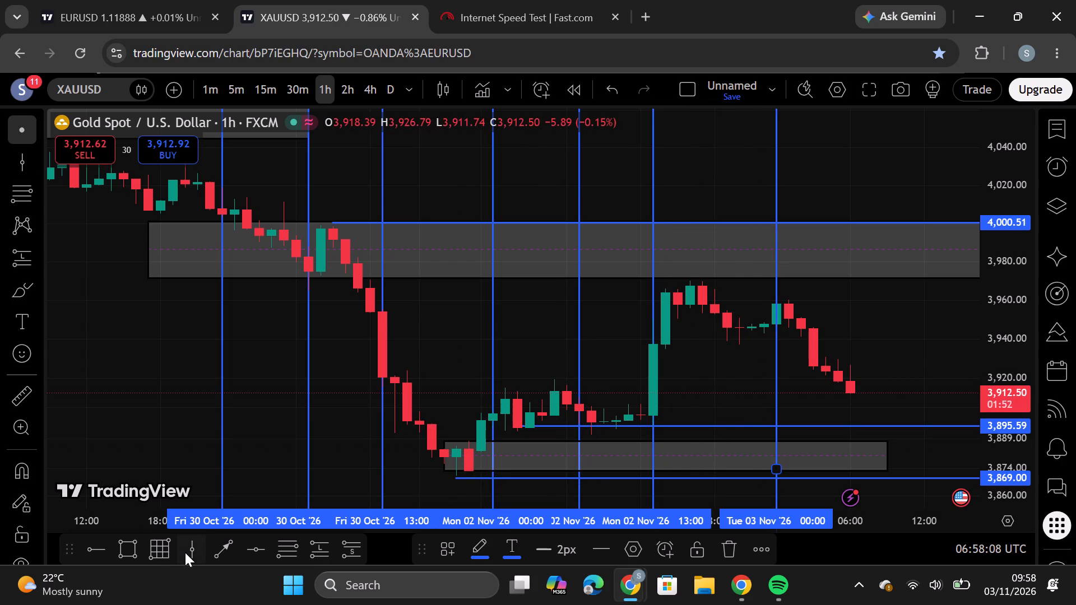
left_click(185, 552)
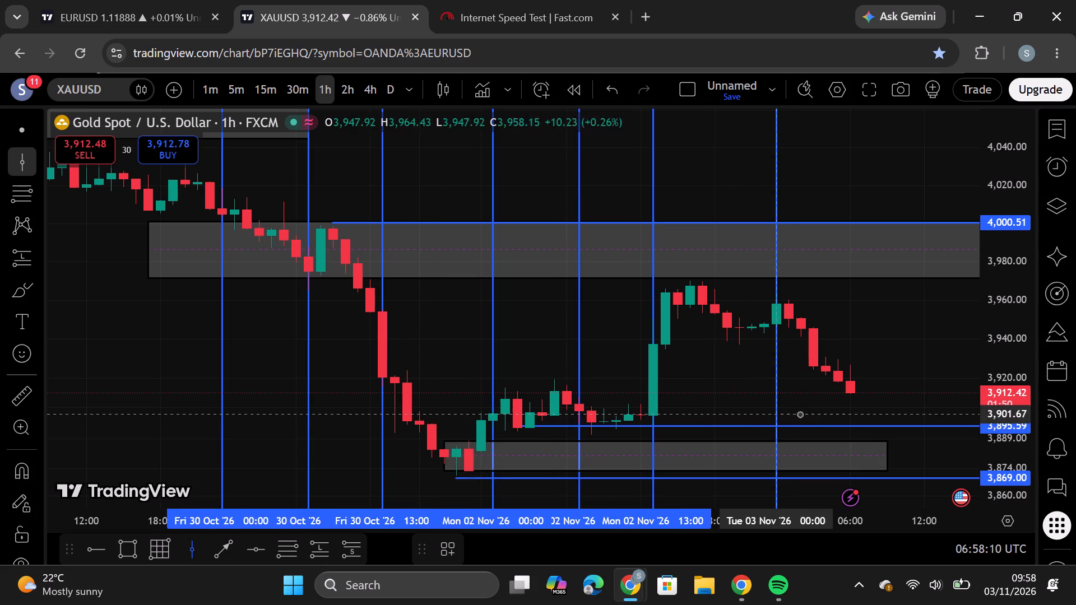
left_click(864, 422)
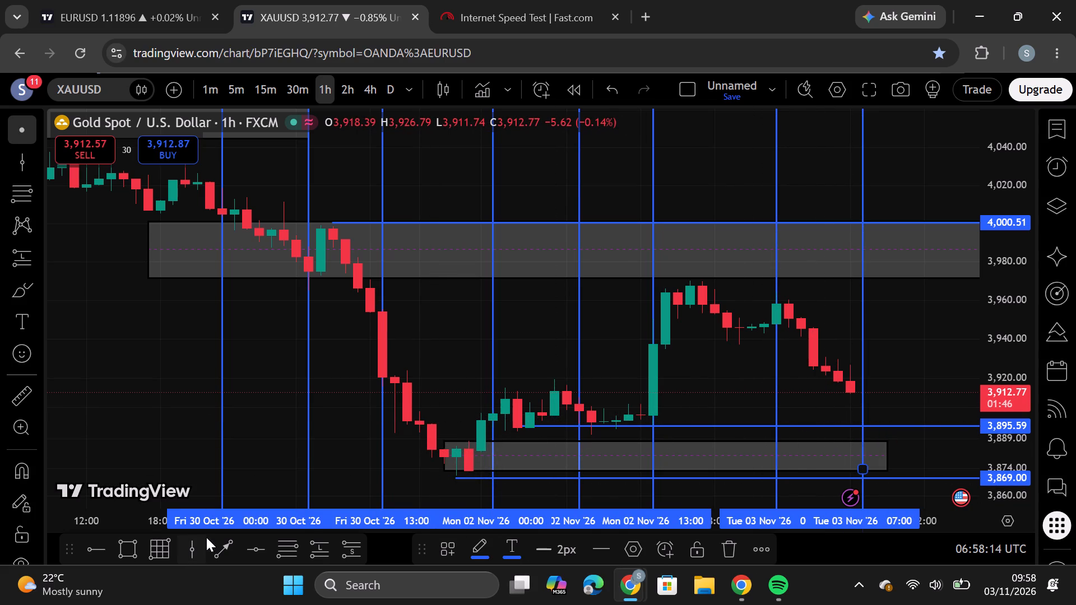
Draw a horizontal ray from 2 Nov 15:00 at about 3,970.88, along the 2 November swing high.
left_click(100, 553)
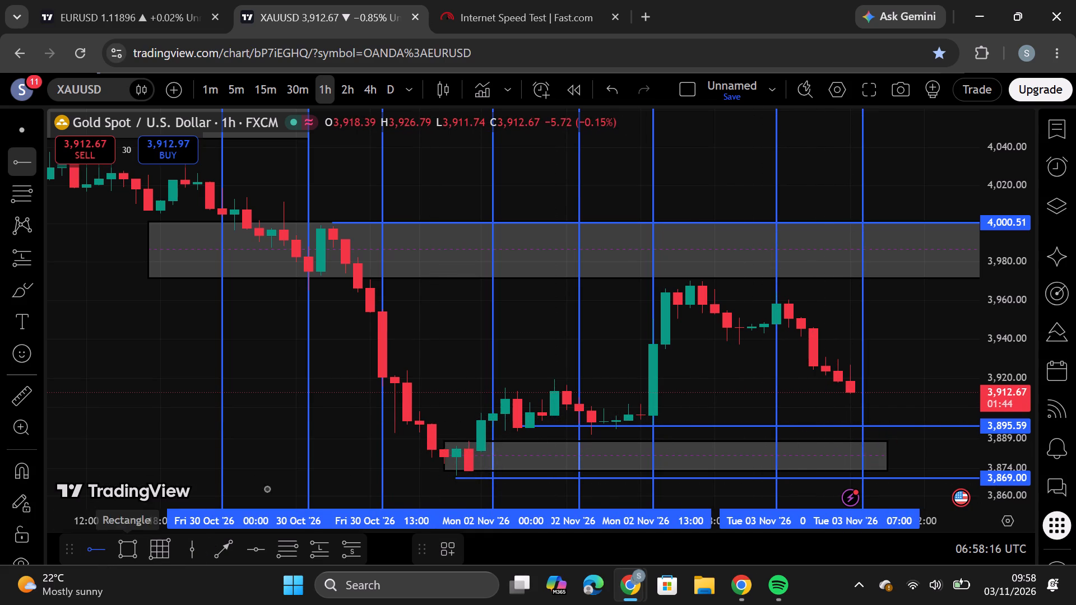
left_click(681, 279)
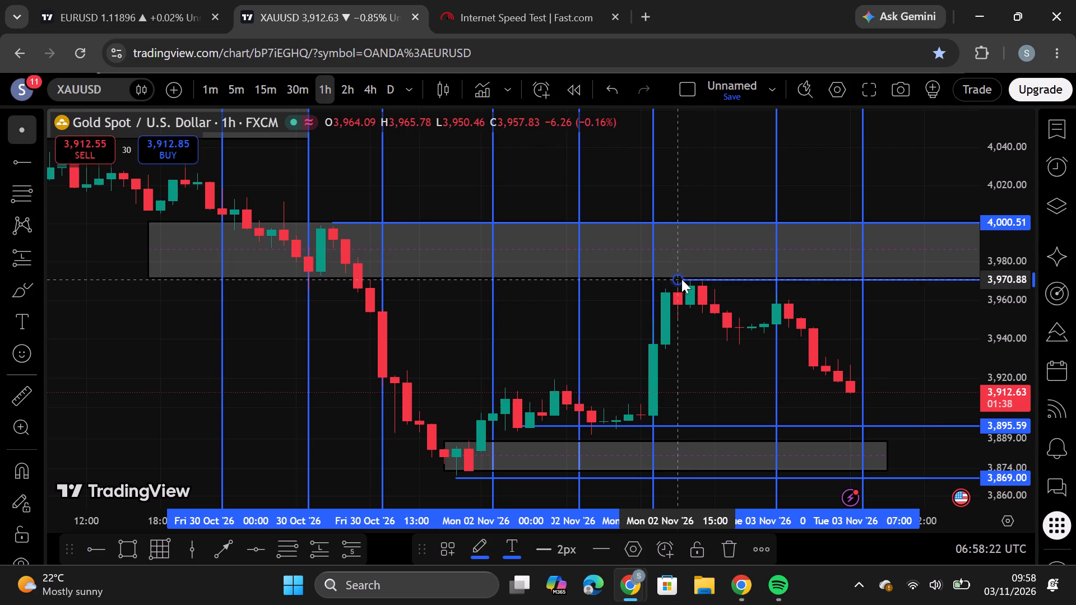
Shift the start of the 3,970.88 ray one bar forward to 2 Nov 16:00.
key("Right")
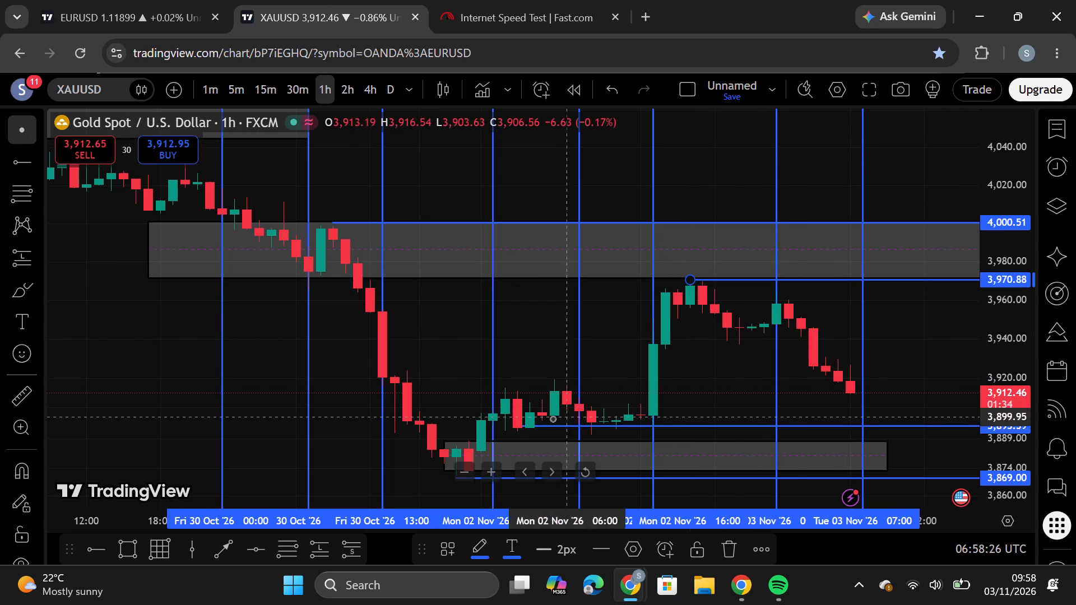
left_click(511, 420)
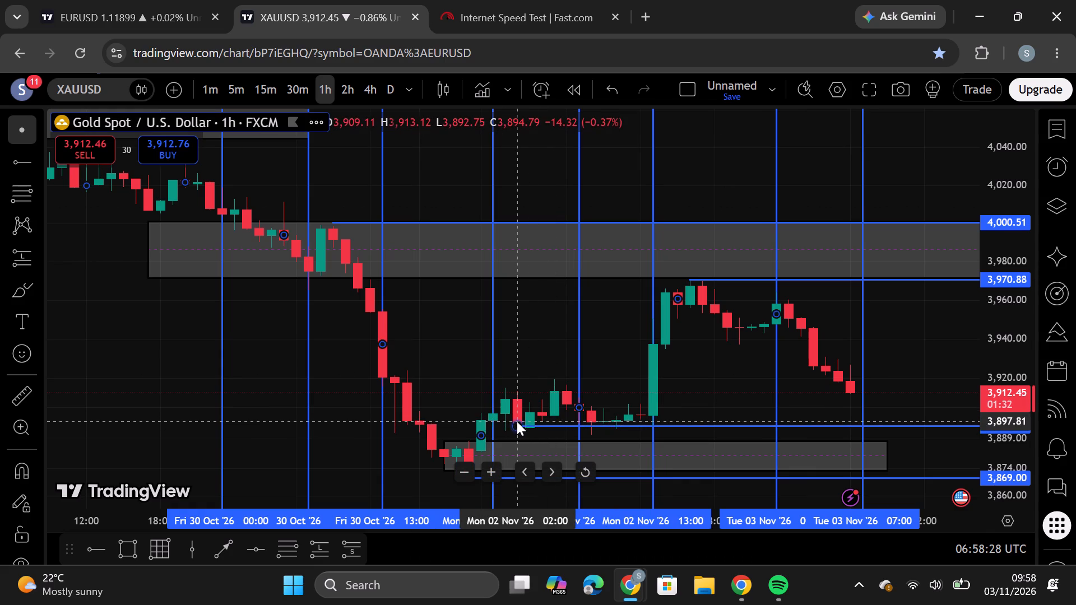
Move the horizontal ray at 3,895.59 to about 3,891.82, starting at the 2 Nov 08:00 candle's low.
left_click_drag(518, 421, 514, 430)
left_click(573, 319)
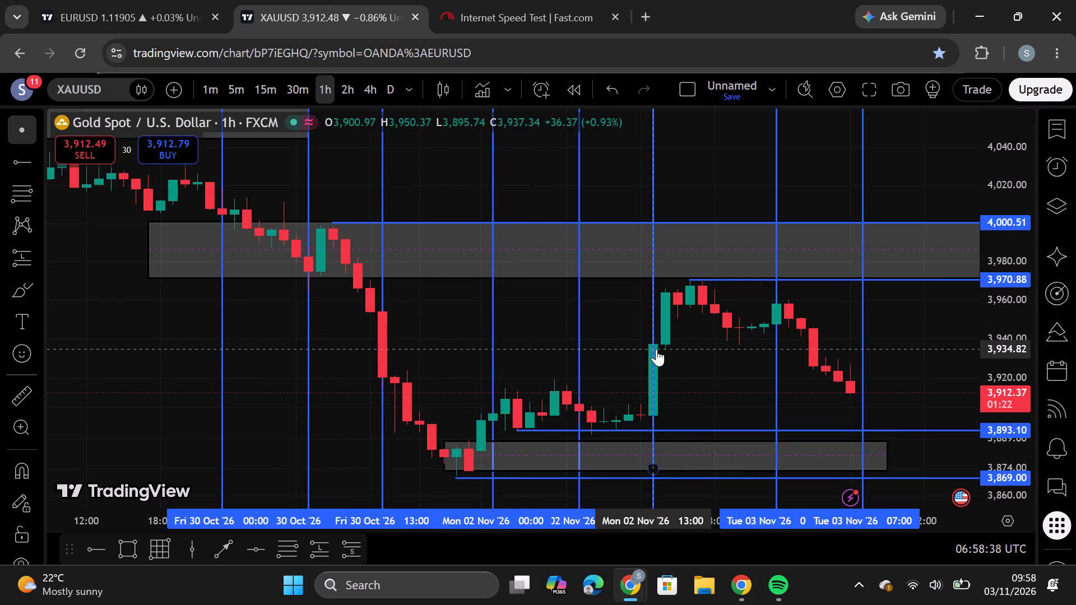
left_click_drag(516, 432, 519, 432)
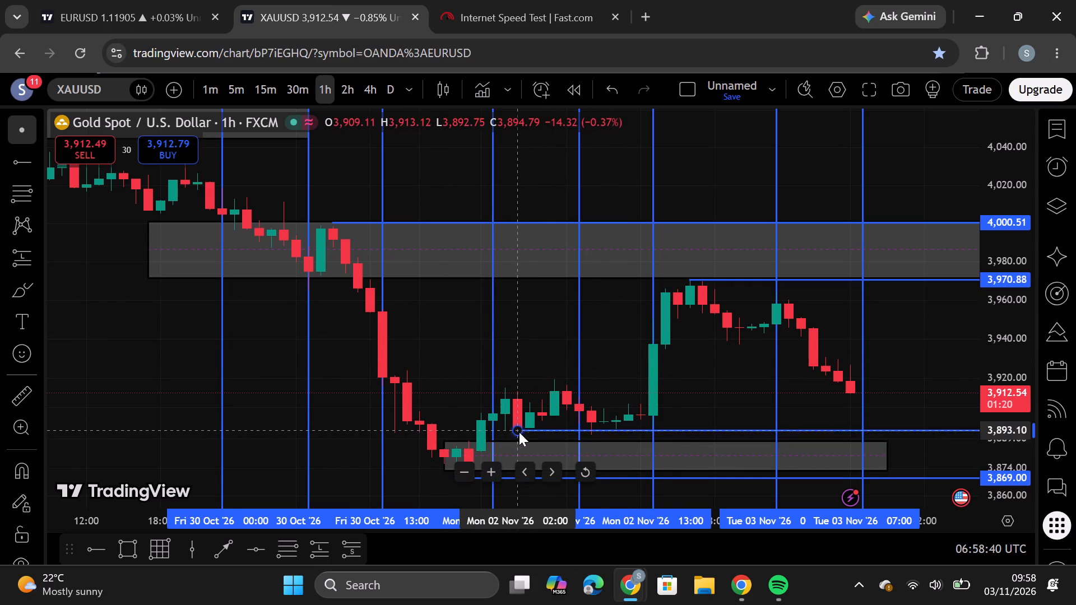
left_click_drag(519, 432, 597, 433)
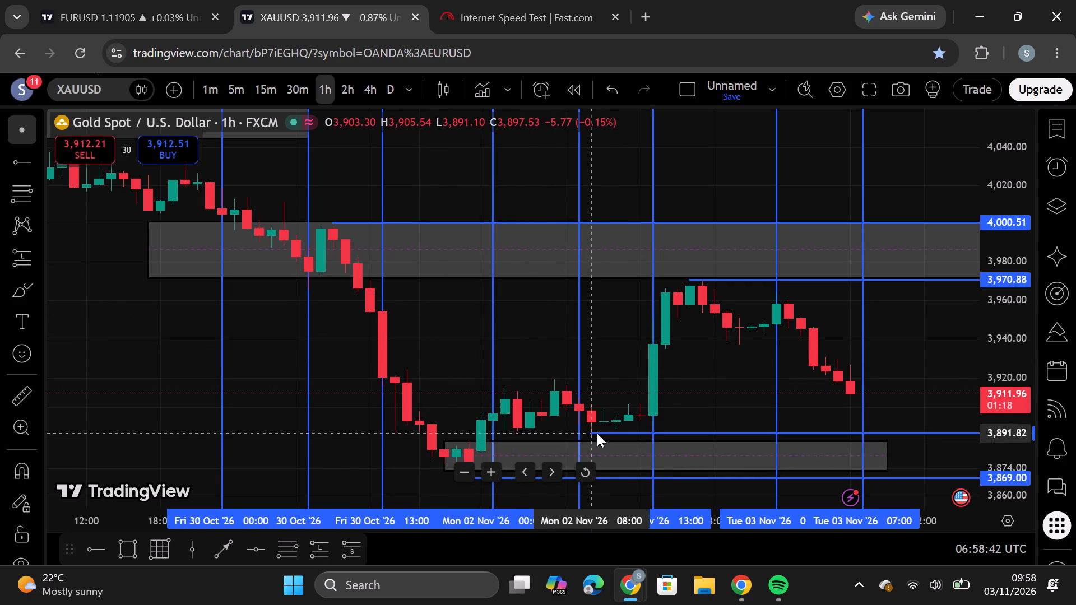
left_click_drag(597, 433, 597, 433)
left_click(592, 374)
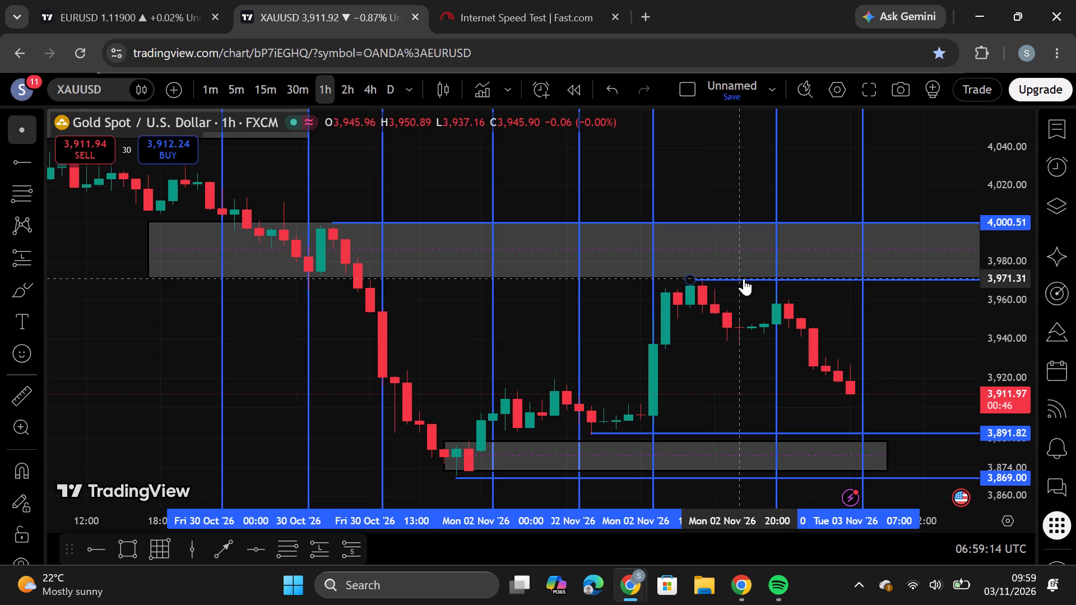
Examine the October to early November XAUUSD price action around the existing zones and key levels.
scroll(585, 363, "down", 11)
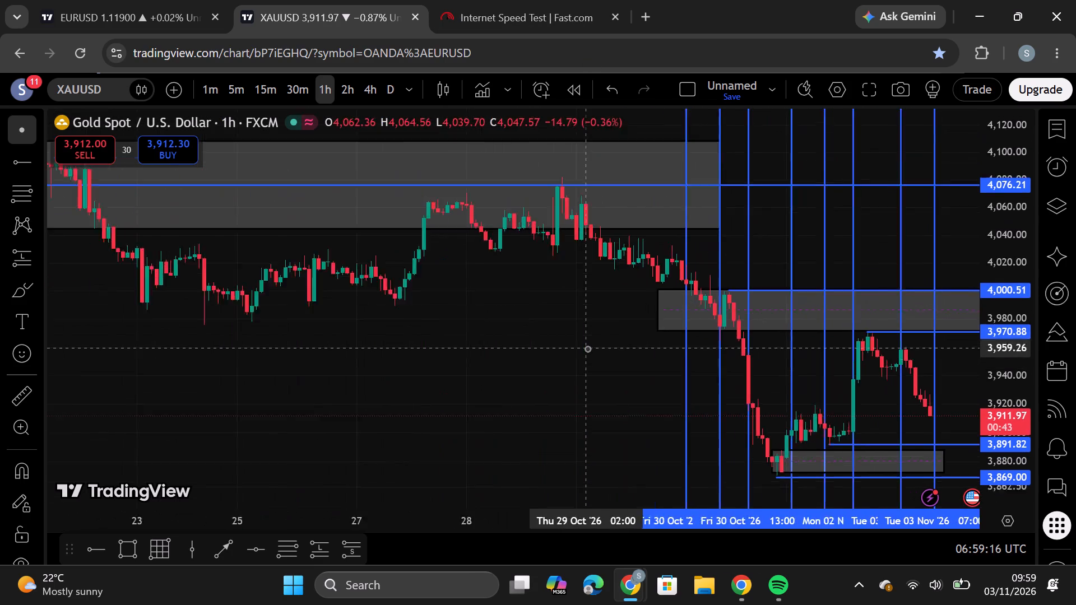
scroll(607, 338, "down", 10)
scroll(706, 392, "down", 3)
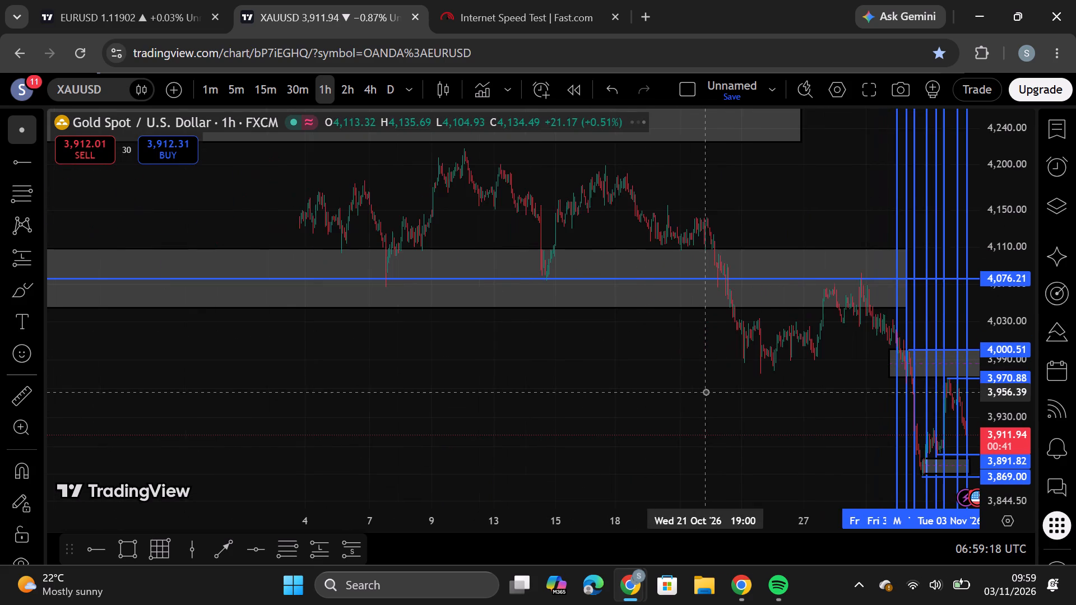
left_click_drag(817, 398, 505, 460)
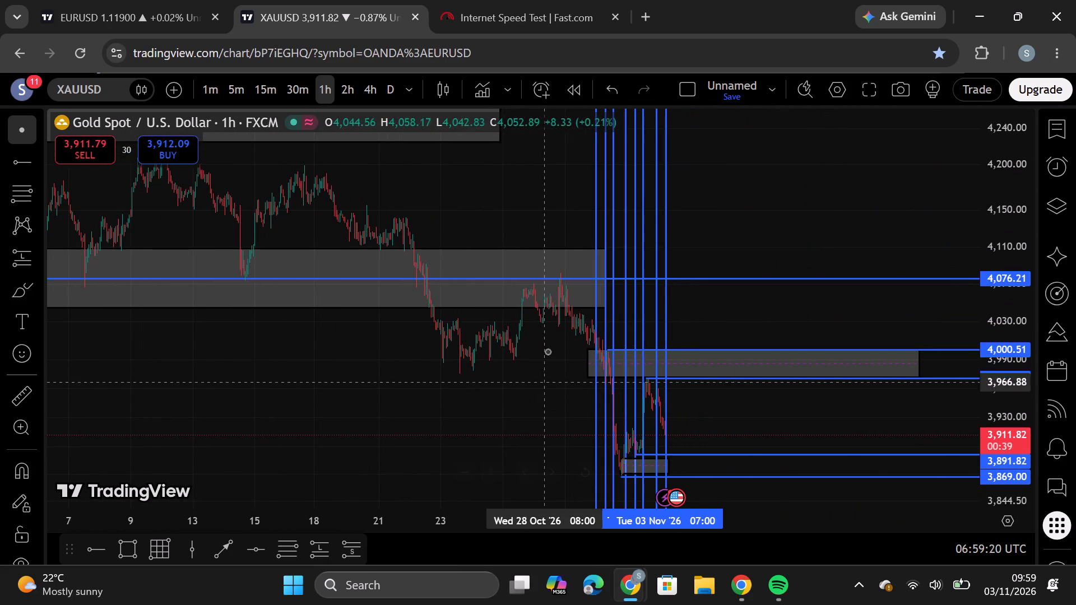
scroll(603, 434, "up", 2)
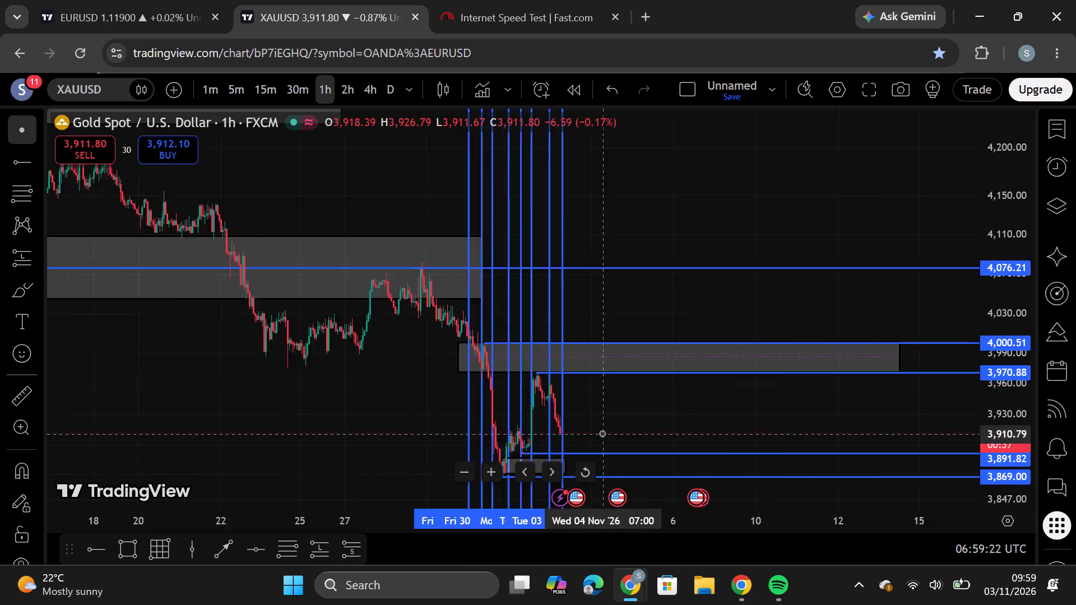
scroll(602, 433, "up", 9)
left_click_drag(263, 204, 971, 249)
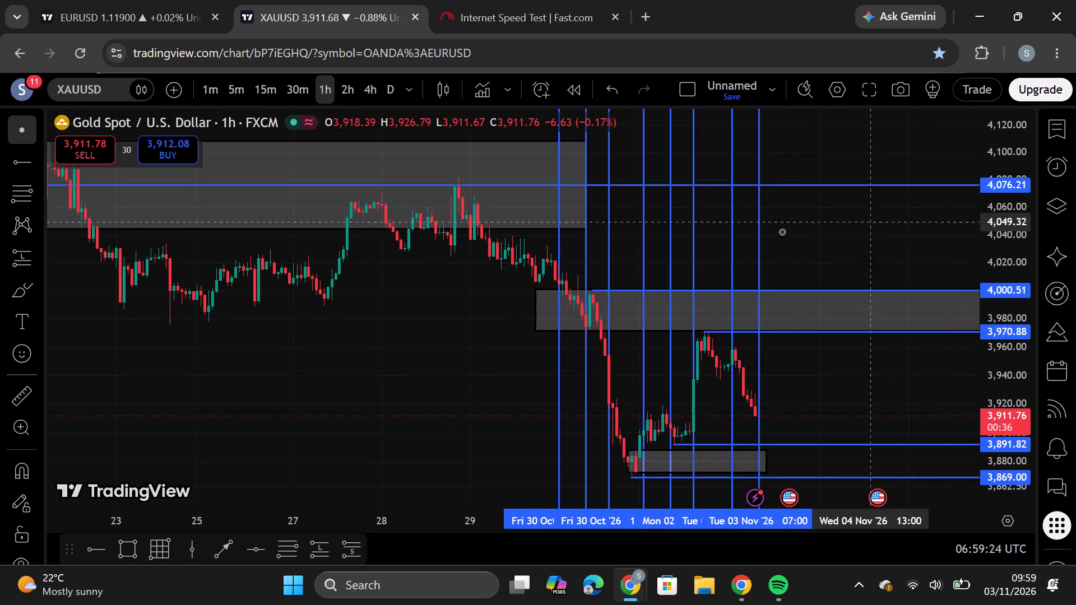
left_click_drag(852, 369, 796, 355)
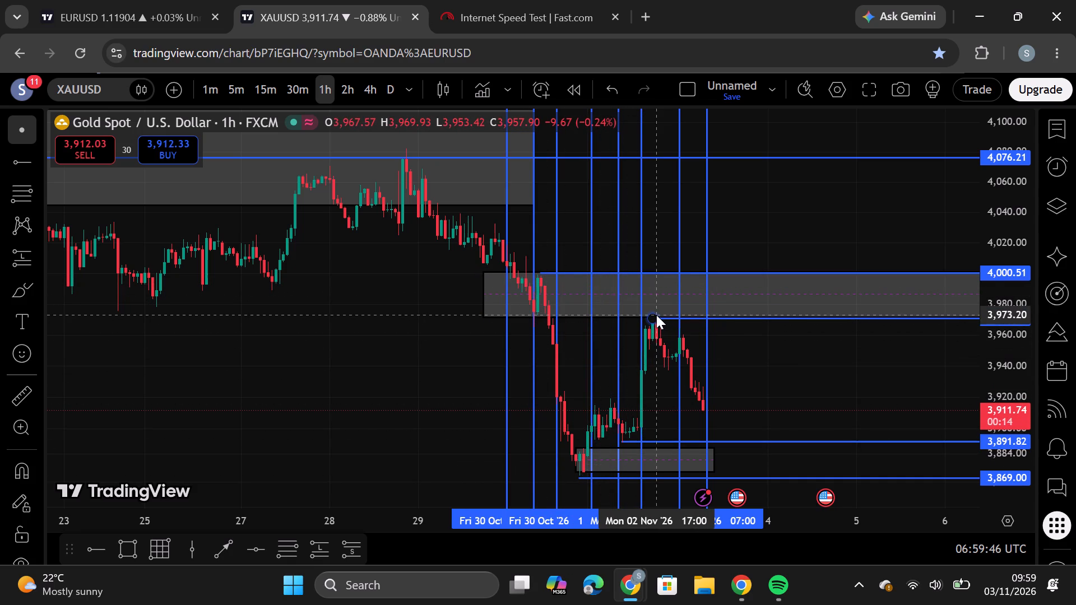
scroll(656, 315, "down", 3)
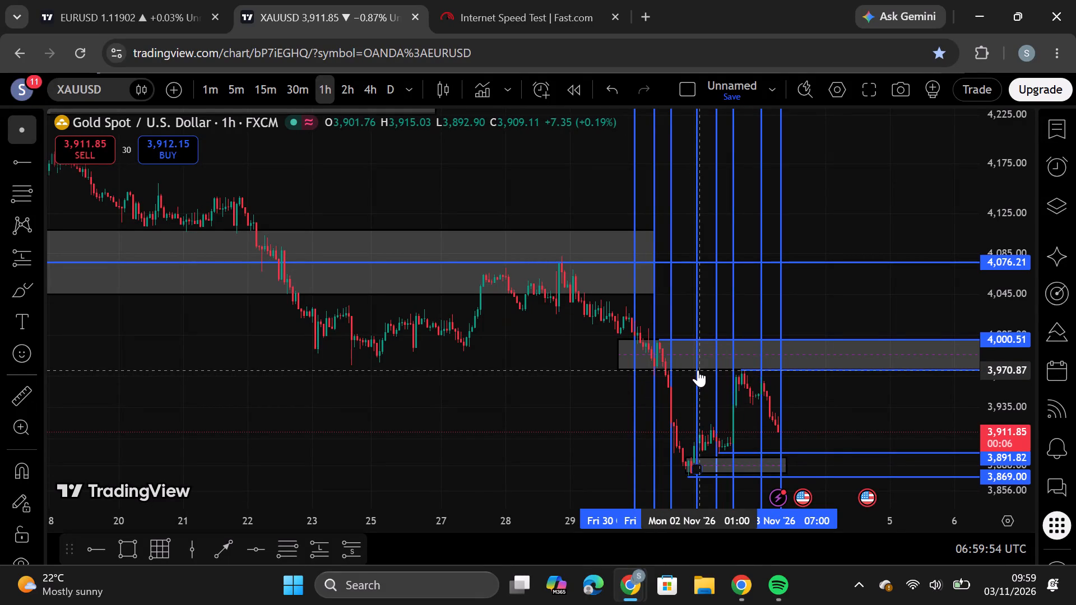
scroll(698, 370, "up", 3)
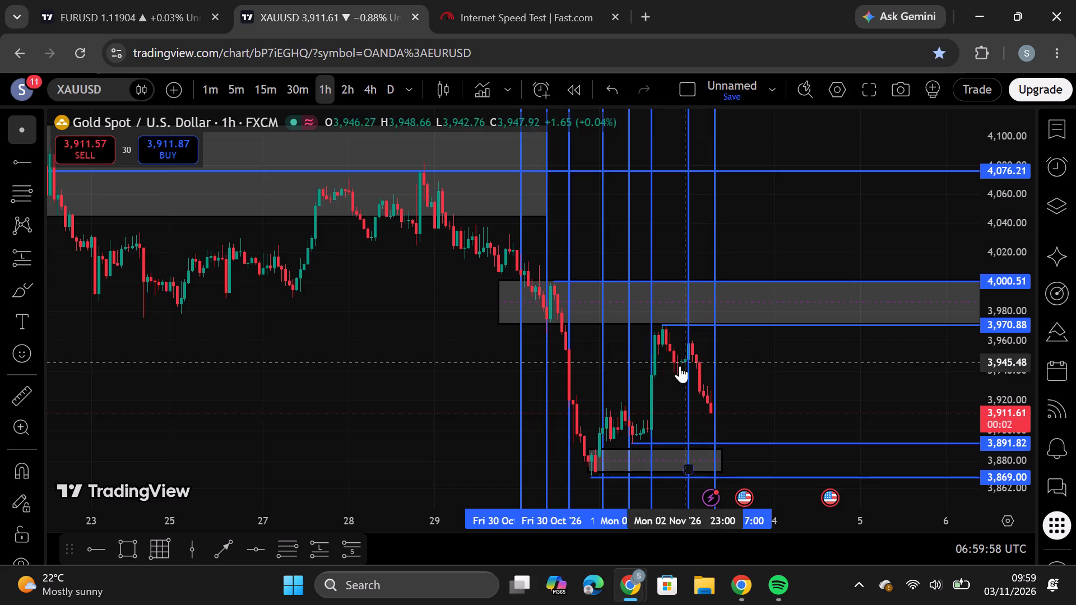
scroll(611, 368, "up", 7)
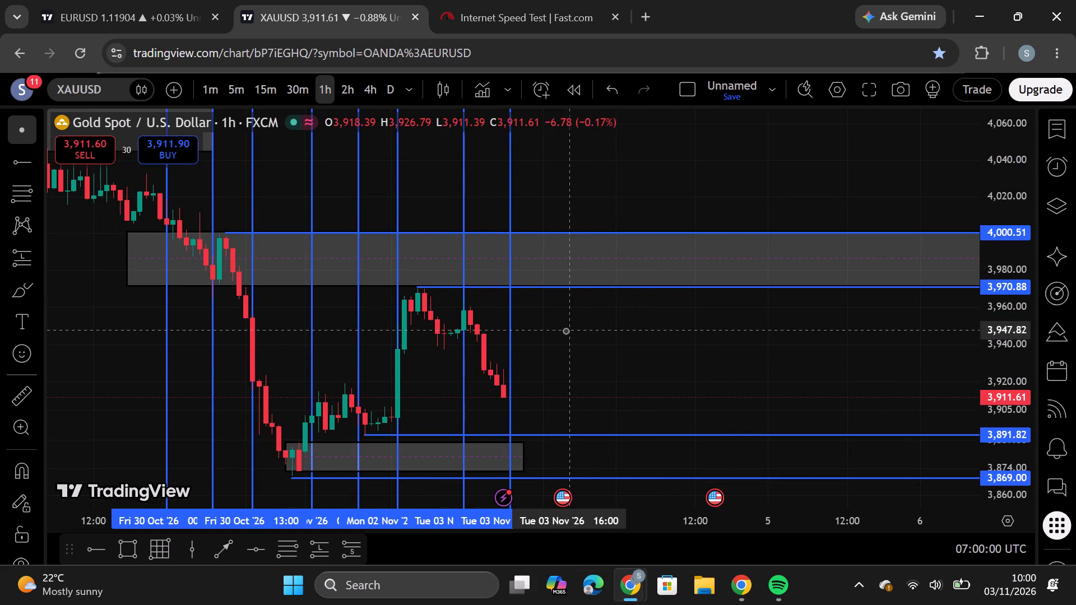
scroll(564, 333, "up", 2)
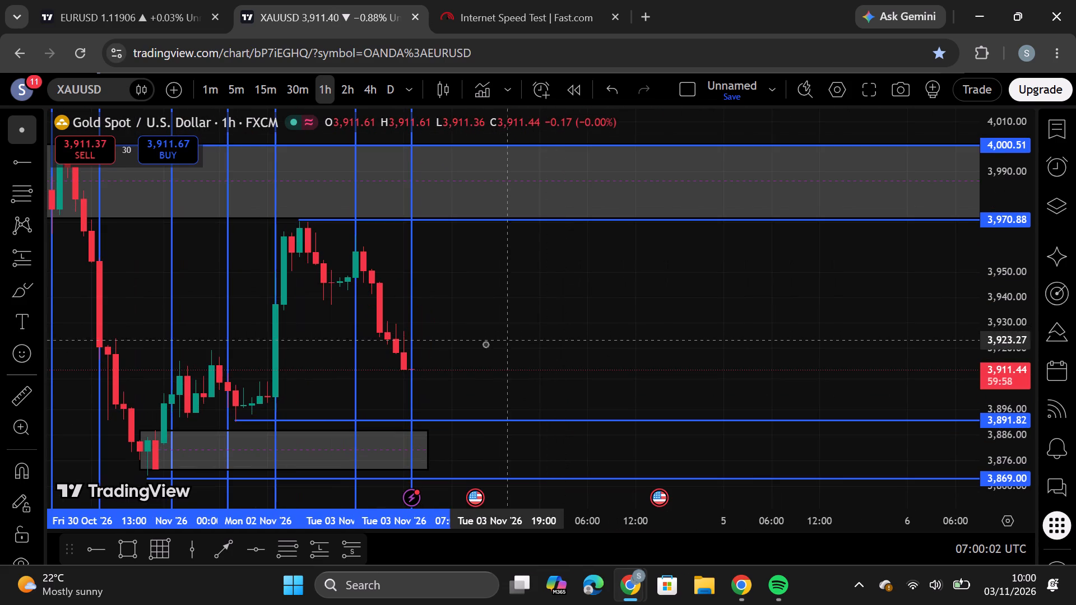
Draw a rectangle zone from 2 Nov 21:00 to about 5 Nov 15:00, spanning about 3,947.48 to 3,961.14.
left_click(123, 555)
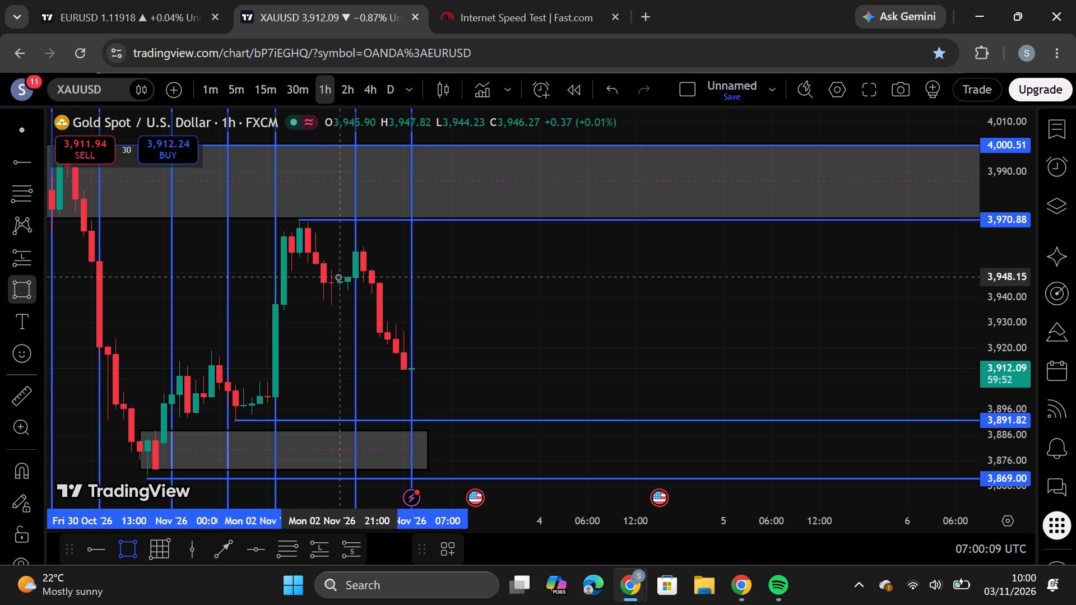
left_click_drag(343, 278, 639, 252)
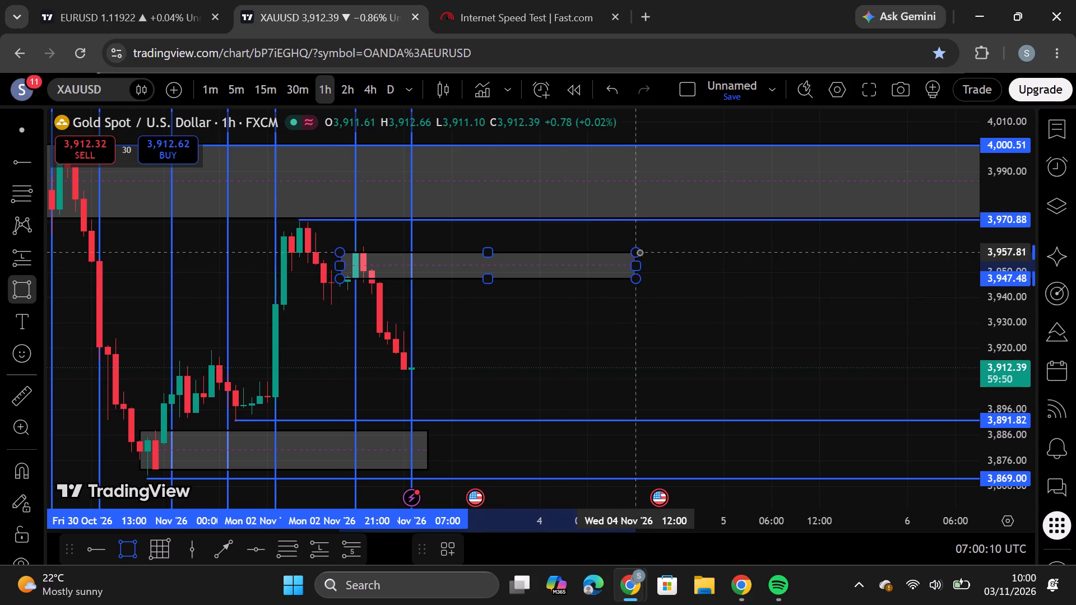
left_click_drag(639, 252, 657, 246)
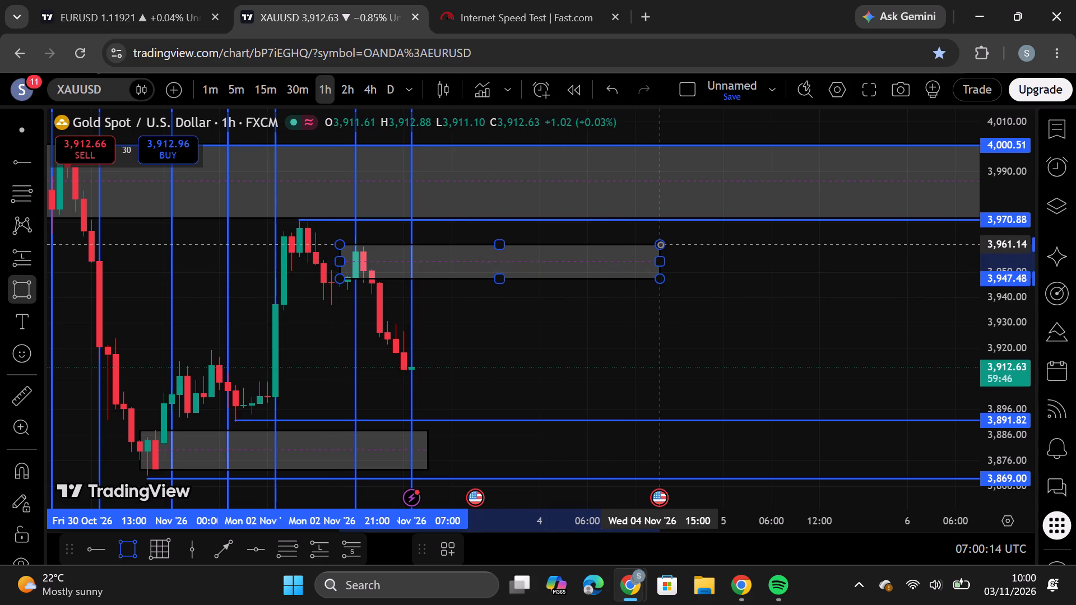
left_click(660, 244)
left_click_drag(662, 259, 688, 264)
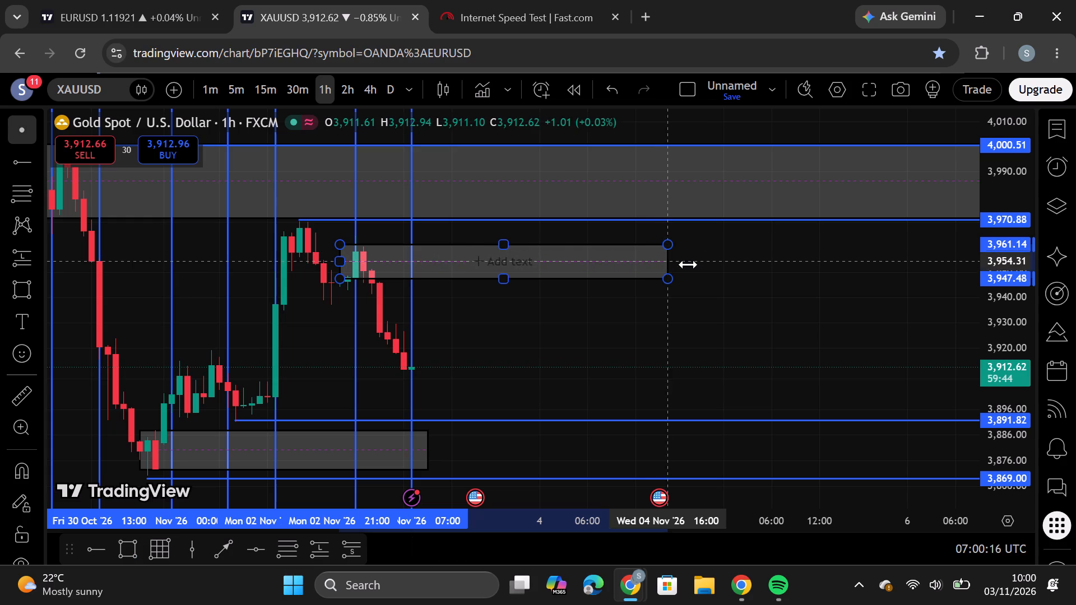
left_click_drag(688, 264, 842, 300)
left_click(698, 329)
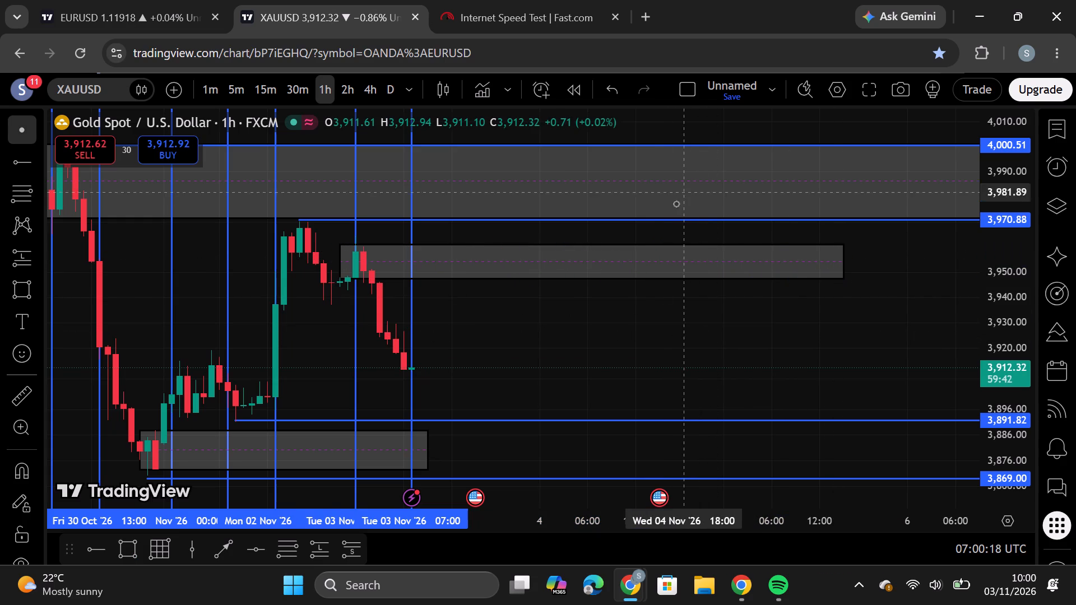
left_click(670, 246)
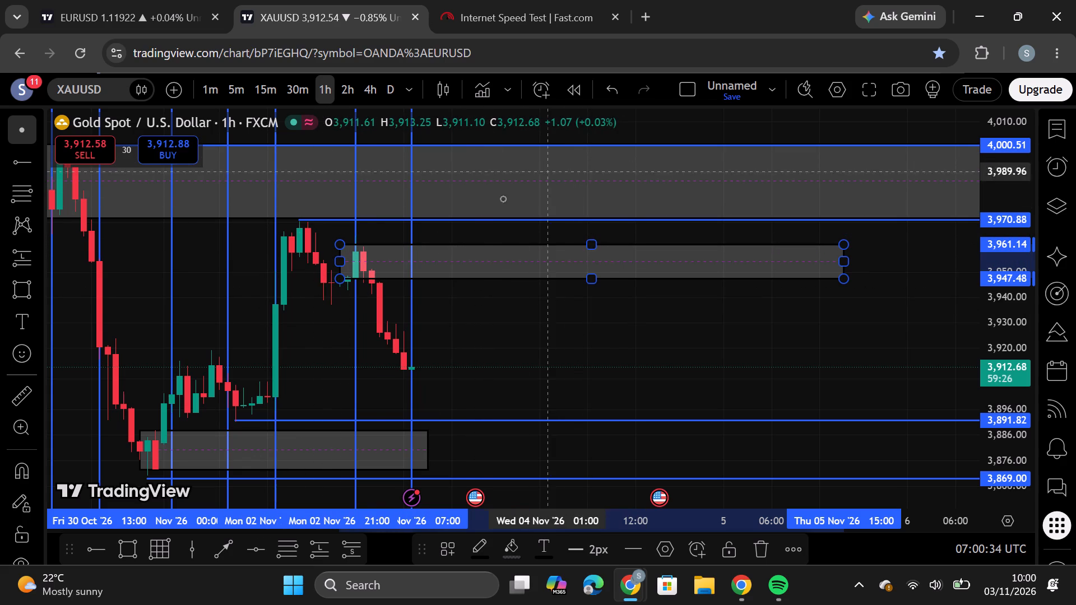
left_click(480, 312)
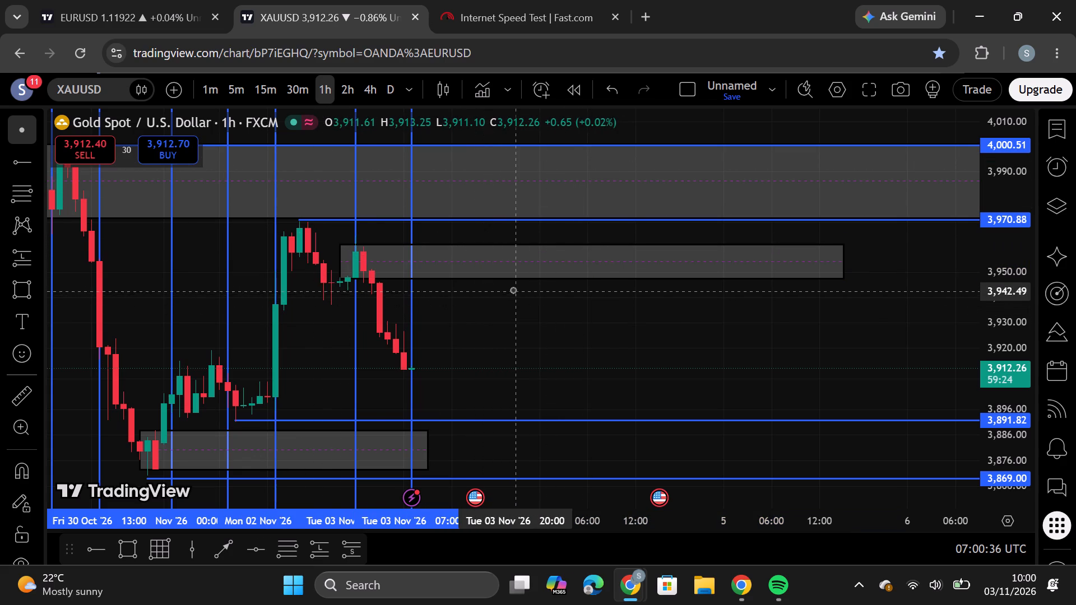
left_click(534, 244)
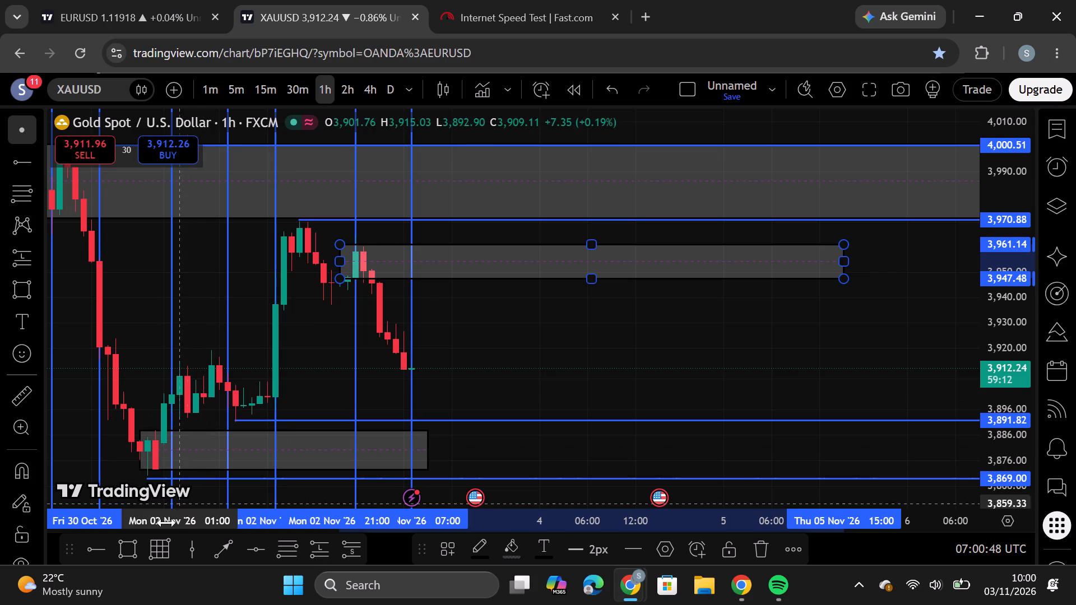
Draw a second, overlapping rectangle zone from 2 Nov 23:00 to 5 Nov 13:00, spanning about 3,941.83 to 3,951.48.
left_click(131, 543)
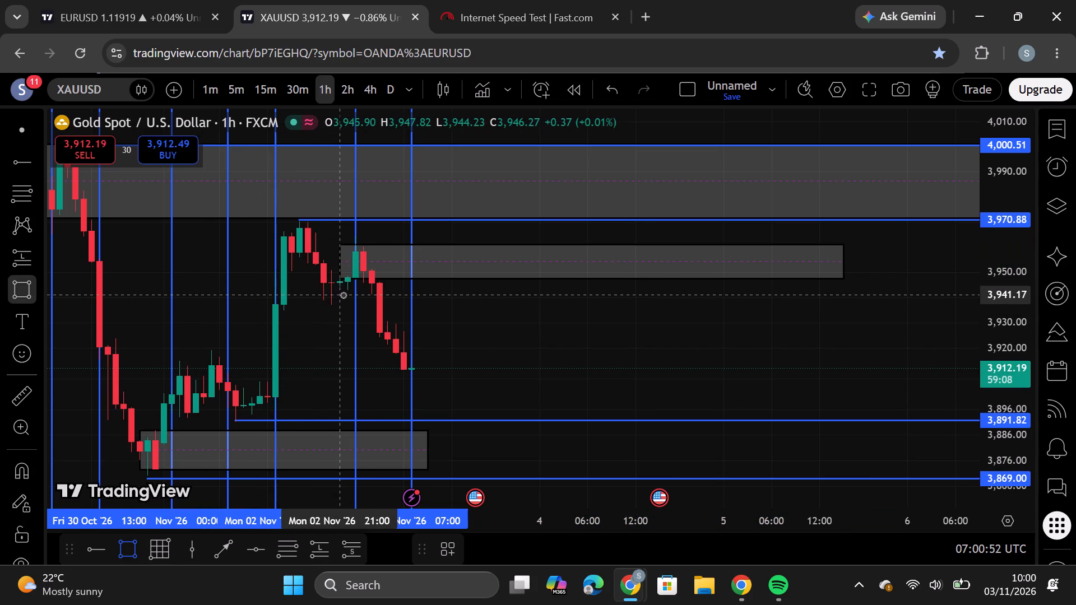
left_click_drag(344, 293, 808, 264)
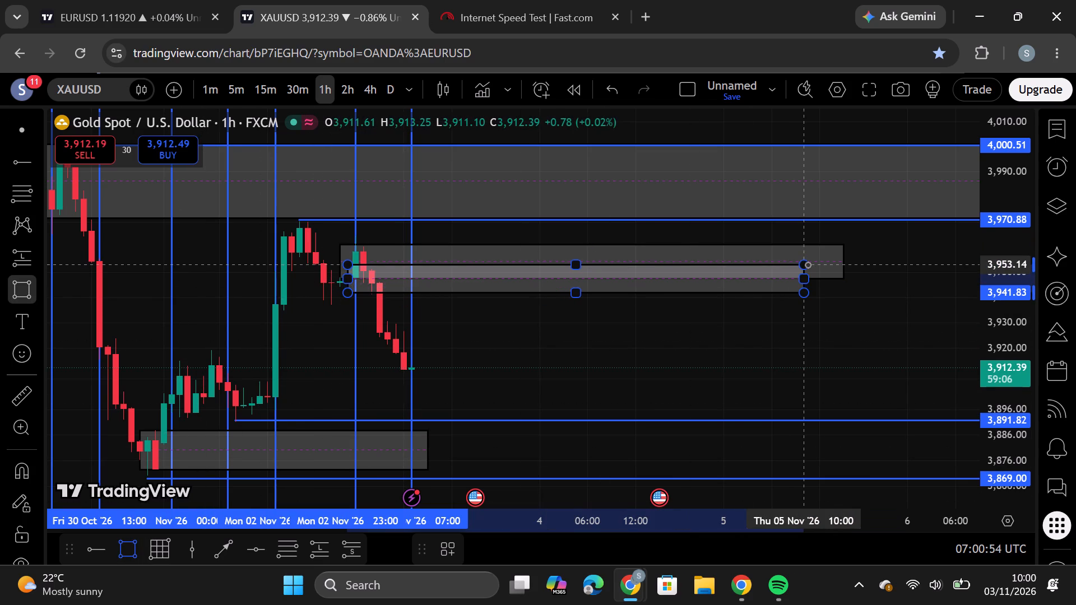
left_click_drag(808, 264, 825, 268)
left_click(825, 268)
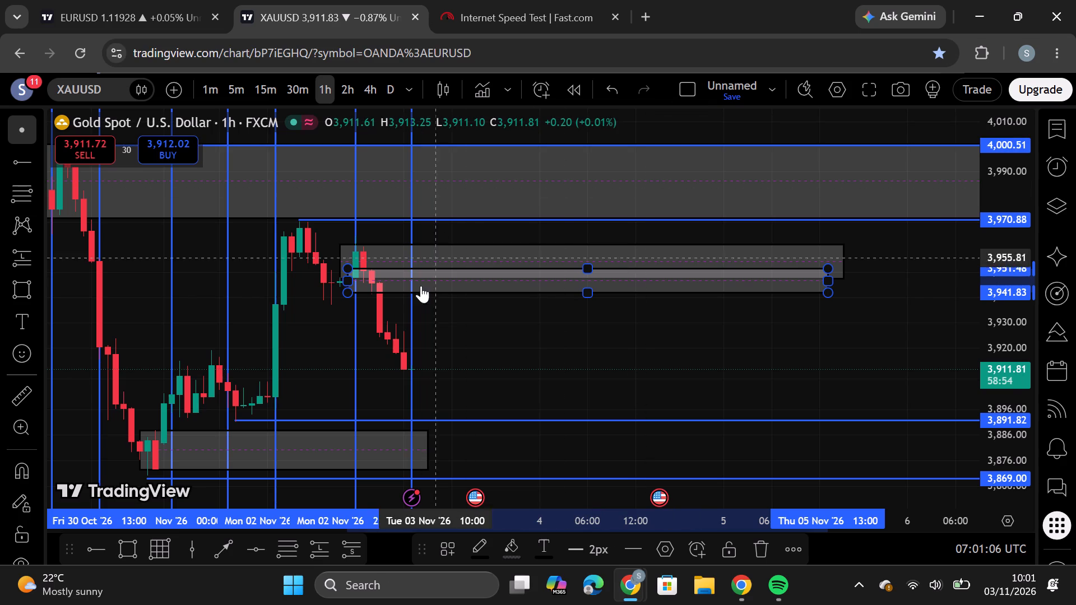
In the EURUSD chart tab, change the symbol to Bitstamp's BTCUSD.
left_click(169, 0)
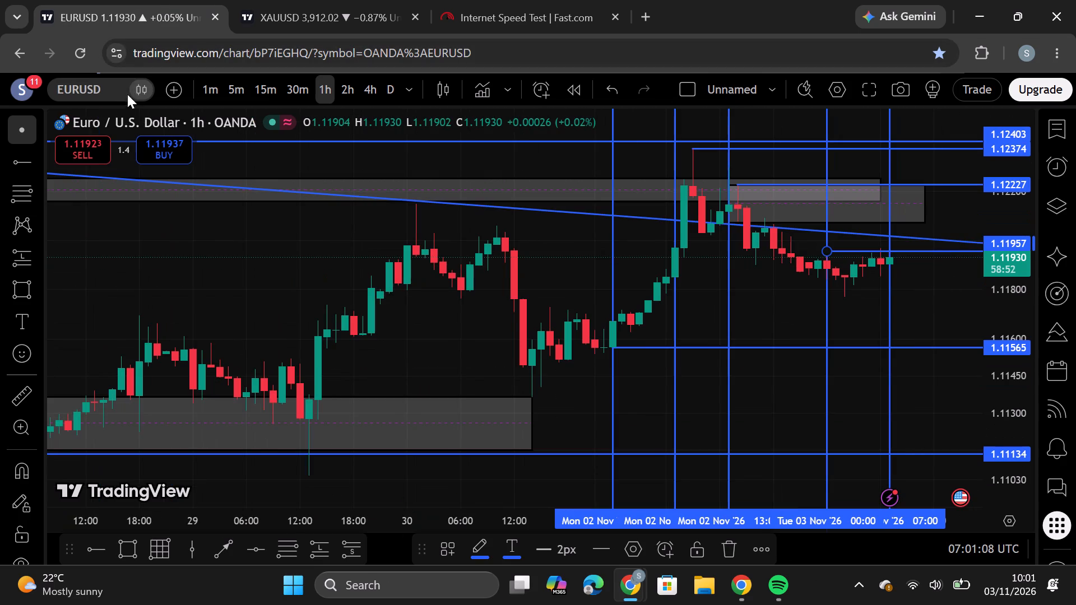
left_click(108, 91)
key("Delete")
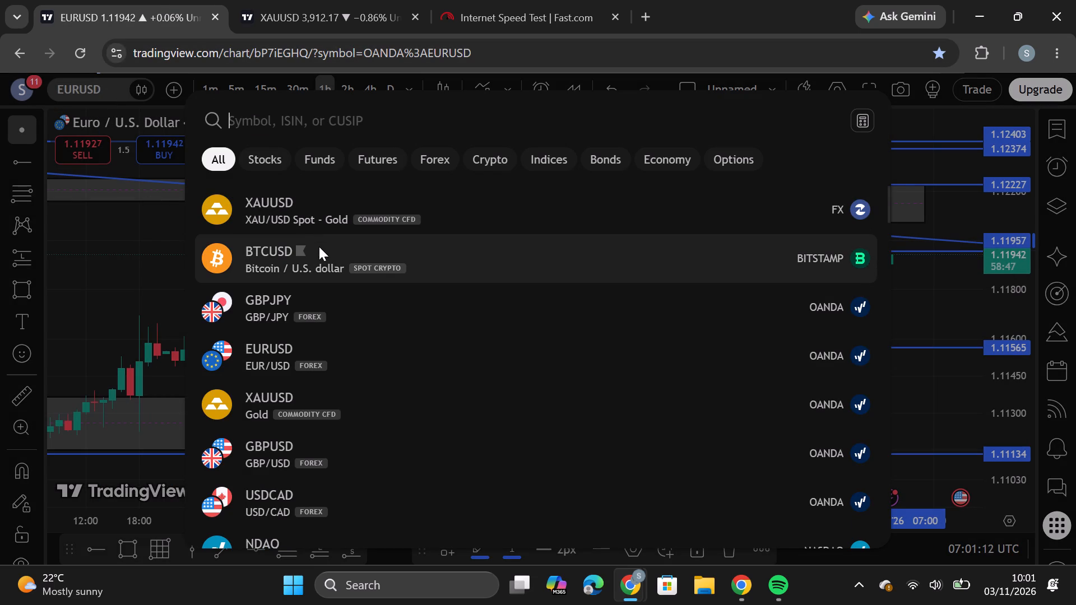
left_click(319, 246)
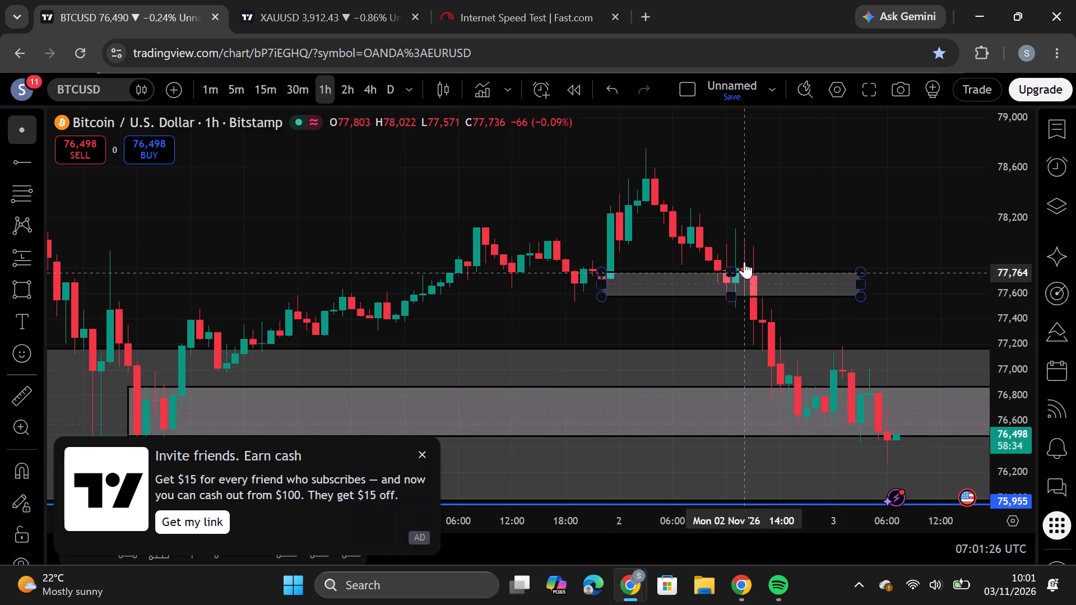
Dismiss the invite-friends promotion covering the 1-hour BTCUSD chart.
scroll(696, 326, "down", 1)
scroll(685, 257, "down", 5)
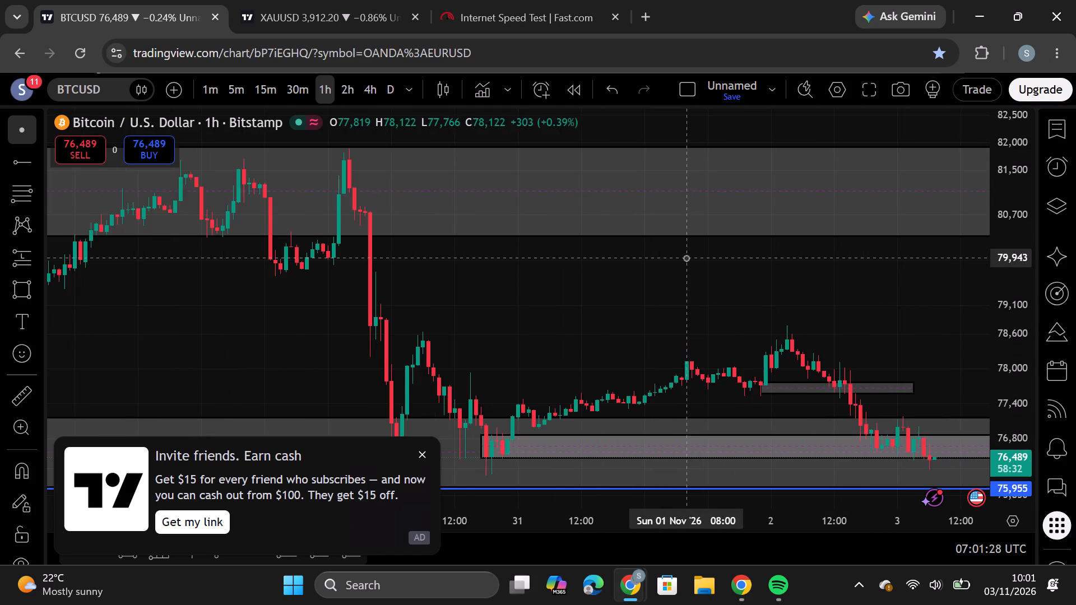
scroll(558, 359, "down", 6)
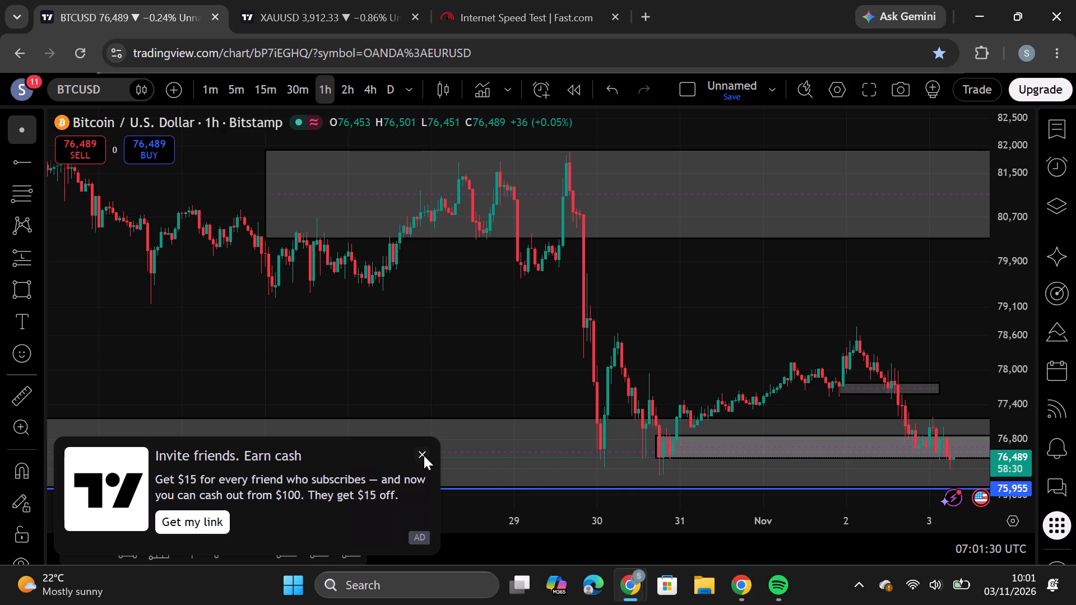
left_click(421, 455)
scroll(431, 292, "down", 4)
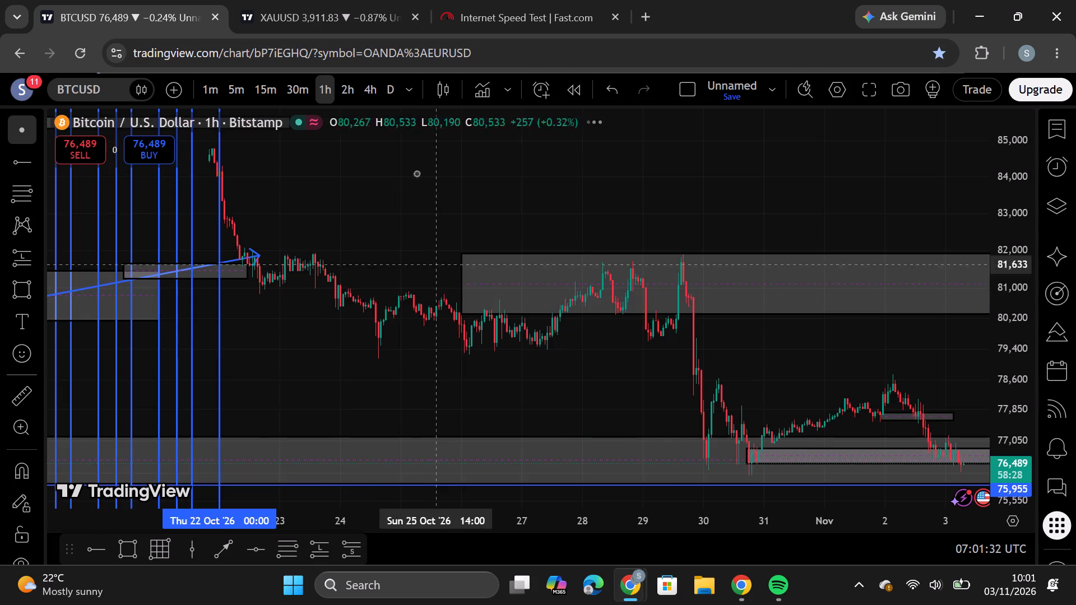
Set the BTCUSD chart's timeframe to 4 hours.
left_click(367, 86)
scroll(577, 301, "up", 3)
scroll(581, 302, "down", 6)
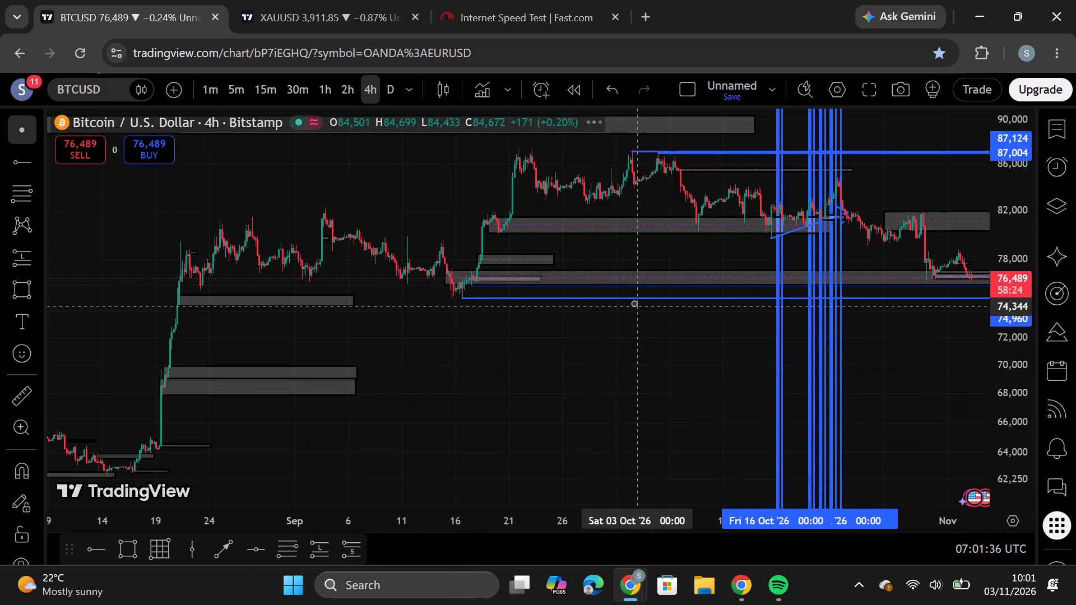
scroll(628, 248, "up", 3)
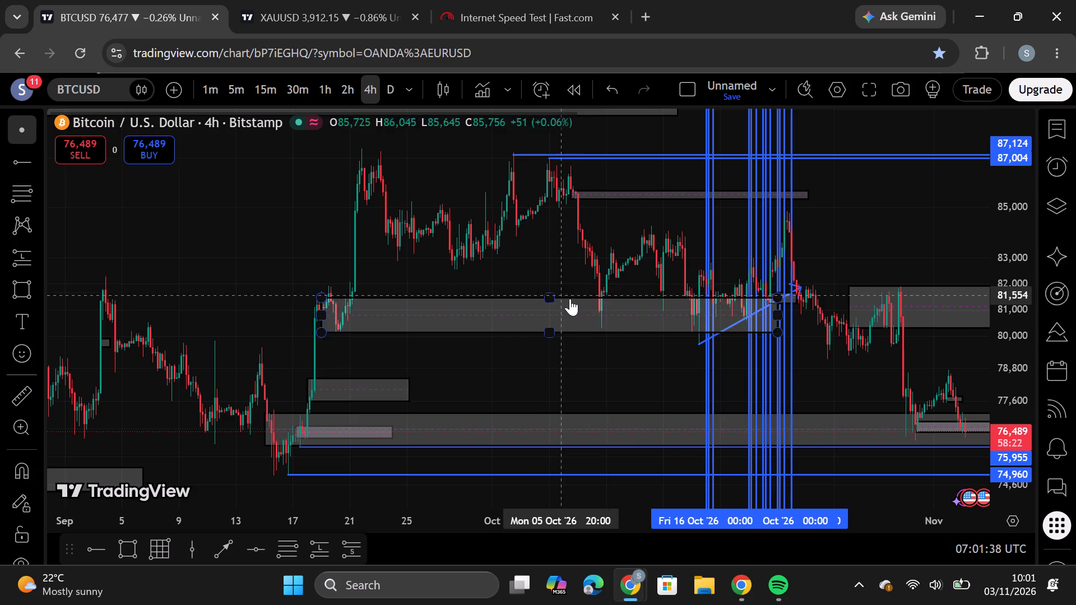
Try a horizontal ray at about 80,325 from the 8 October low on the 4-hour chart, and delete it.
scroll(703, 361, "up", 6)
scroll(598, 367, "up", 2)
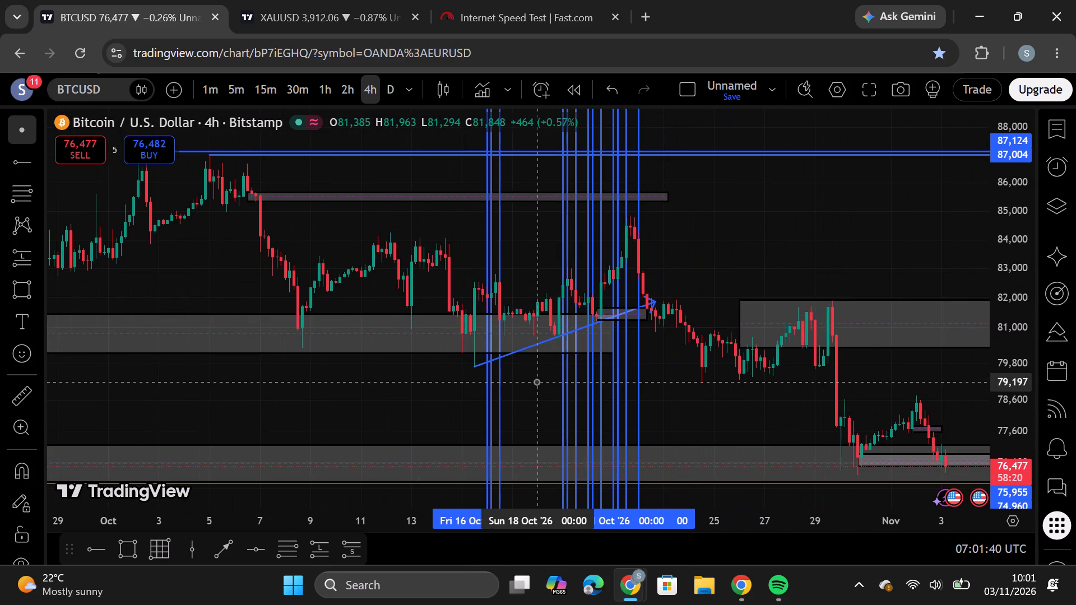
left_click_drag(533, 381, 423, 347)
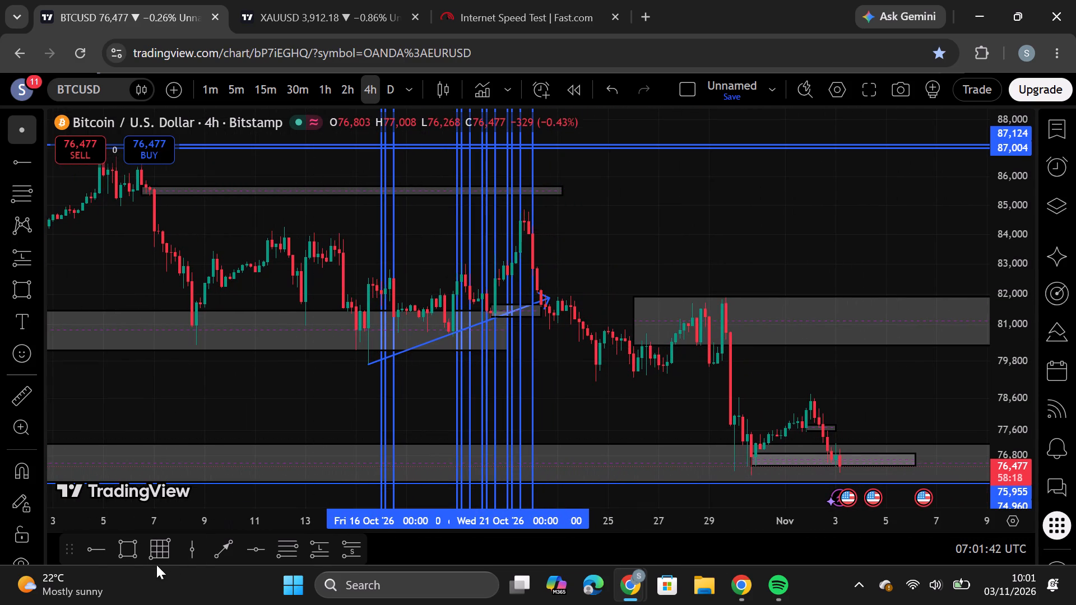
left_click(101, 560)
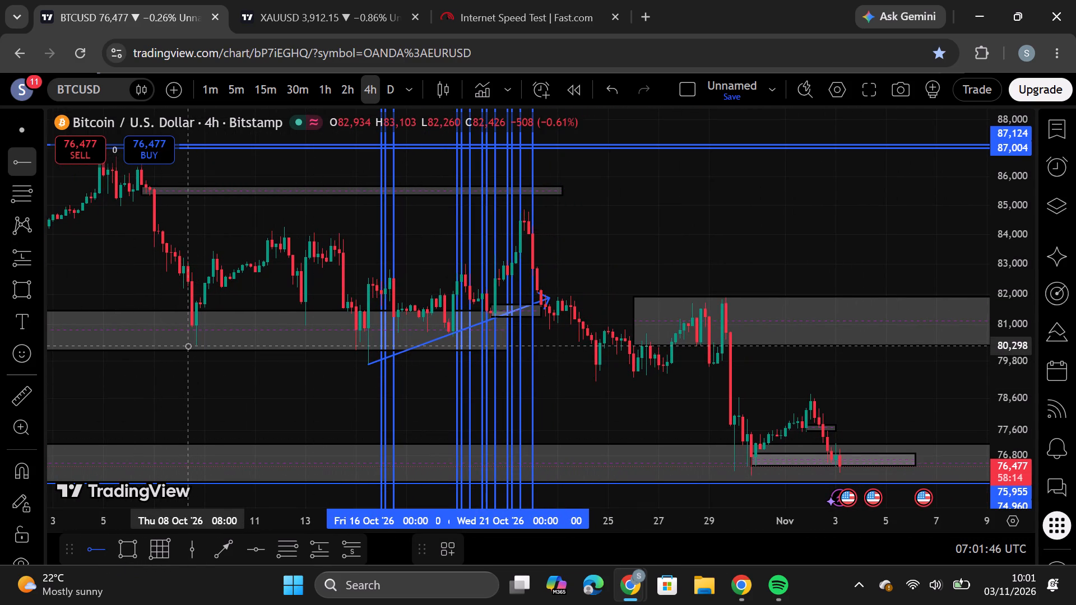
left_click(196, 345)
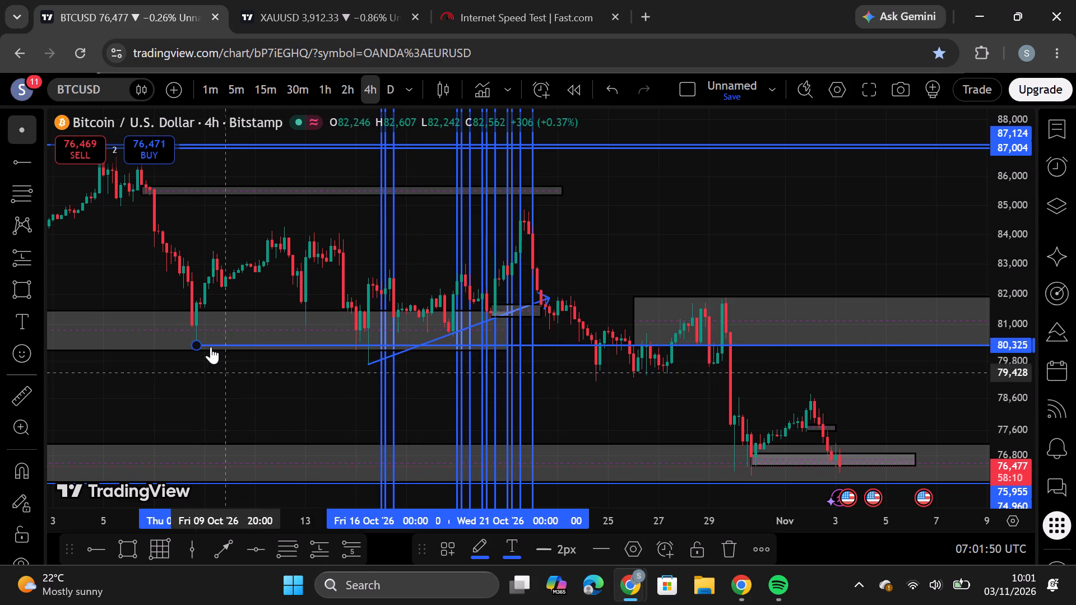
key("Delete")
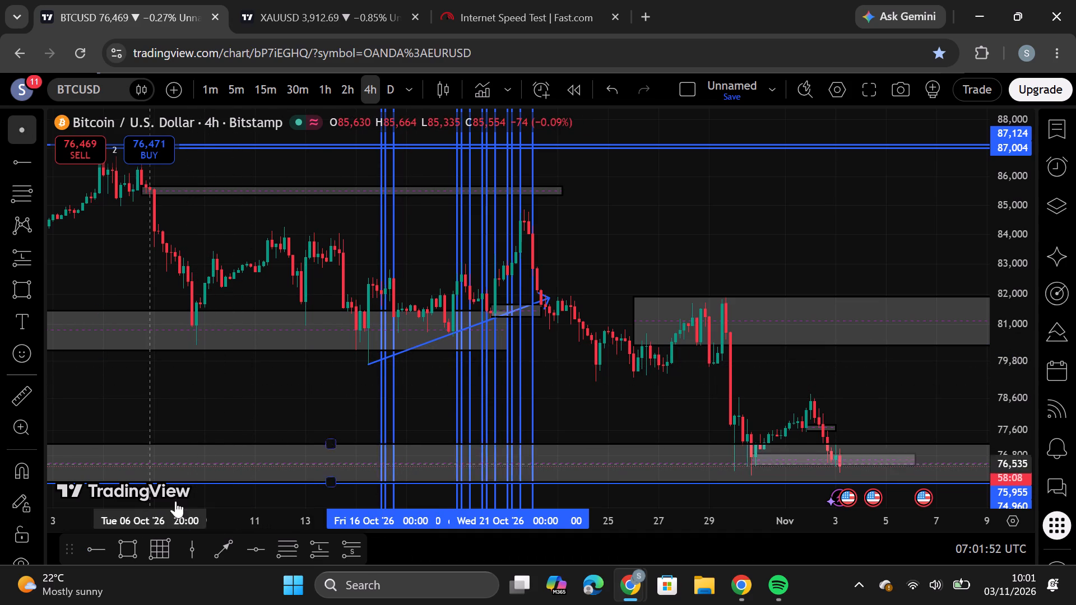
Draw a downward arrow from the 15 Oct 12:00 low at about 79,753 to 1 Nov 20:00 at about 75,654.
left_click(219, 543)
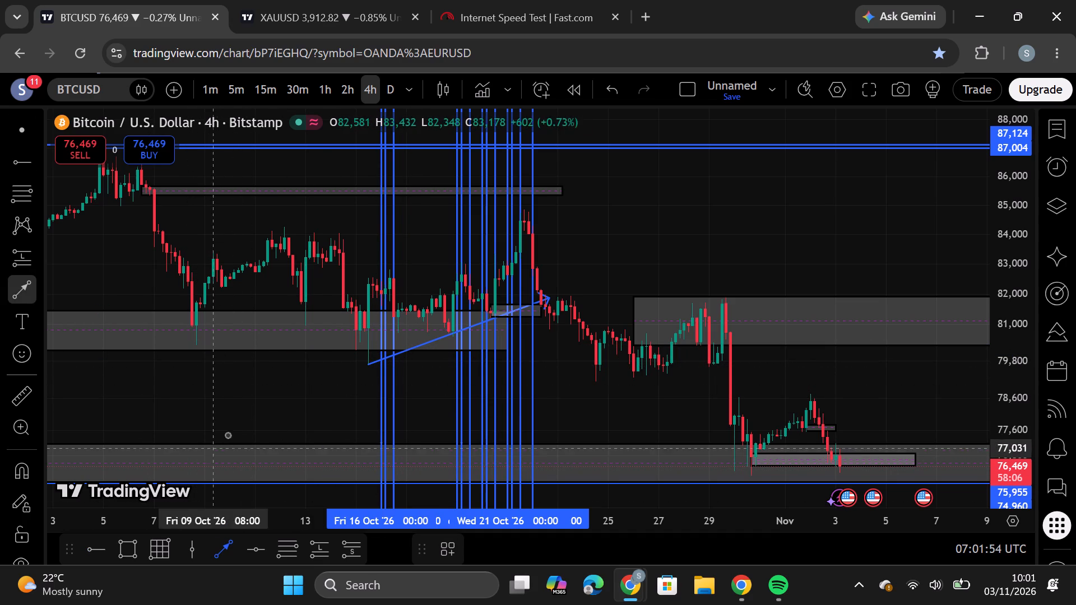
left_click(368, 362)
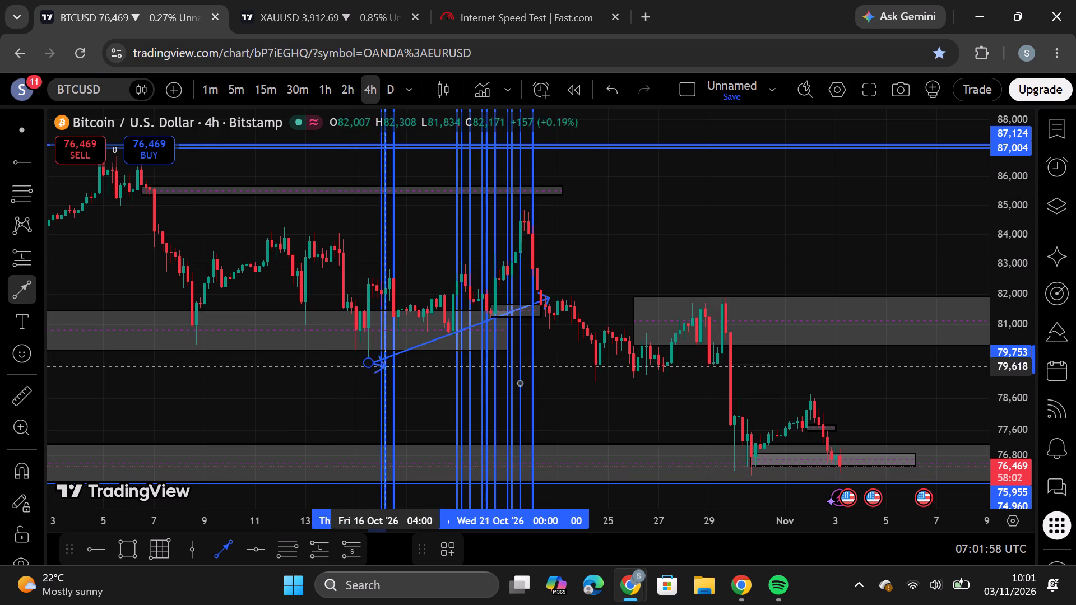
left_click(808, 493)
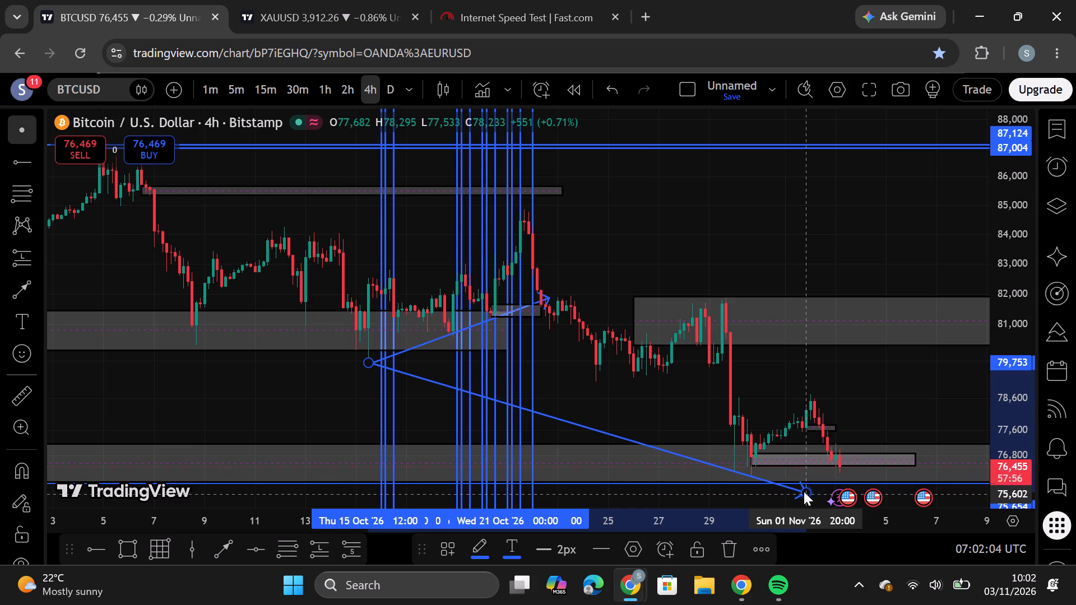
Move the downward arrow's start point to the 13 Oct 00:00 low at about 80,947 and deselect it.
scroll(812, 386, "up", 4)
left_click_drag(485, 375, 340, 337)
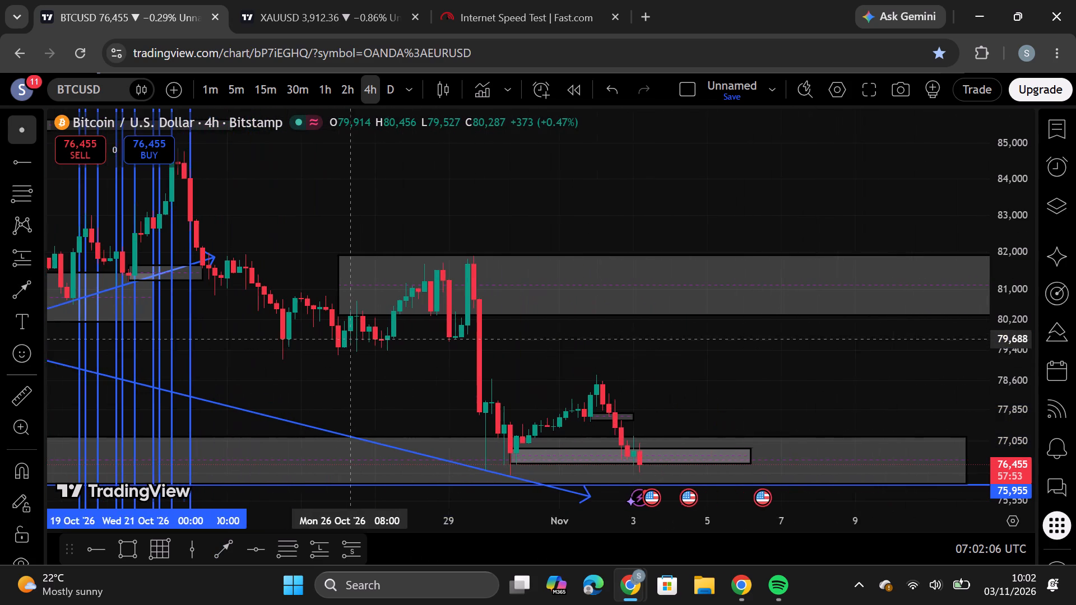
left_click_drag(340, 337, 692, 254)
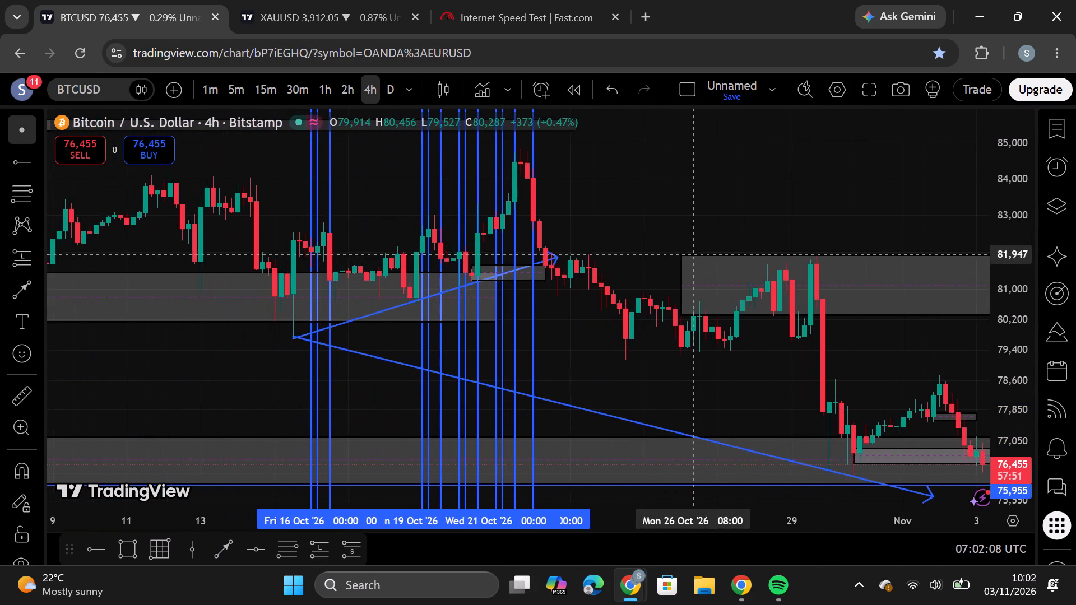
left_click_drag(692, 254, 773, 280)
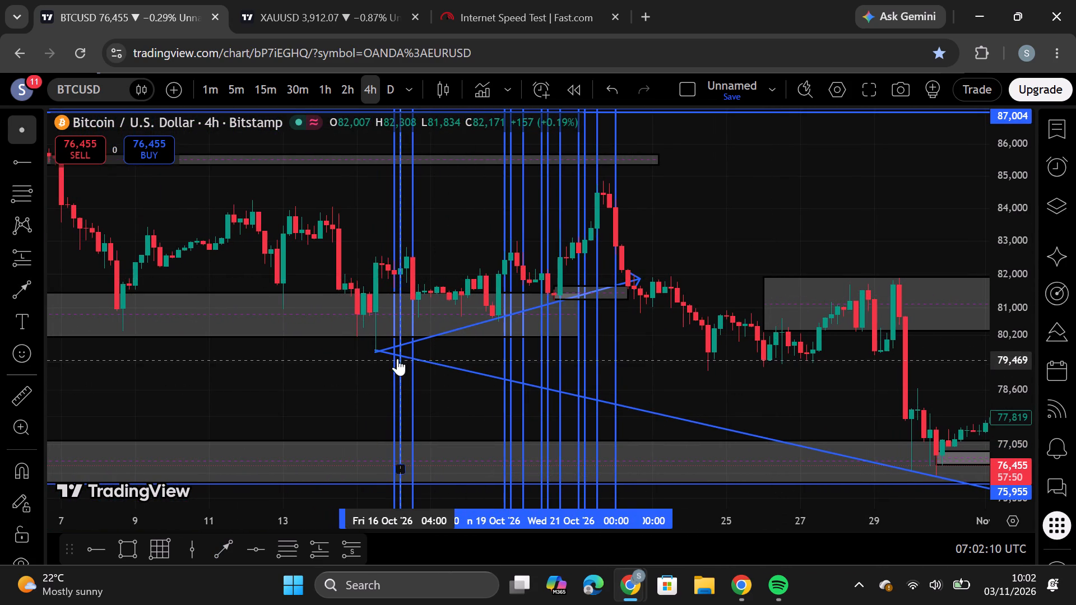
left_click_drag(377, 348, 281, 320)
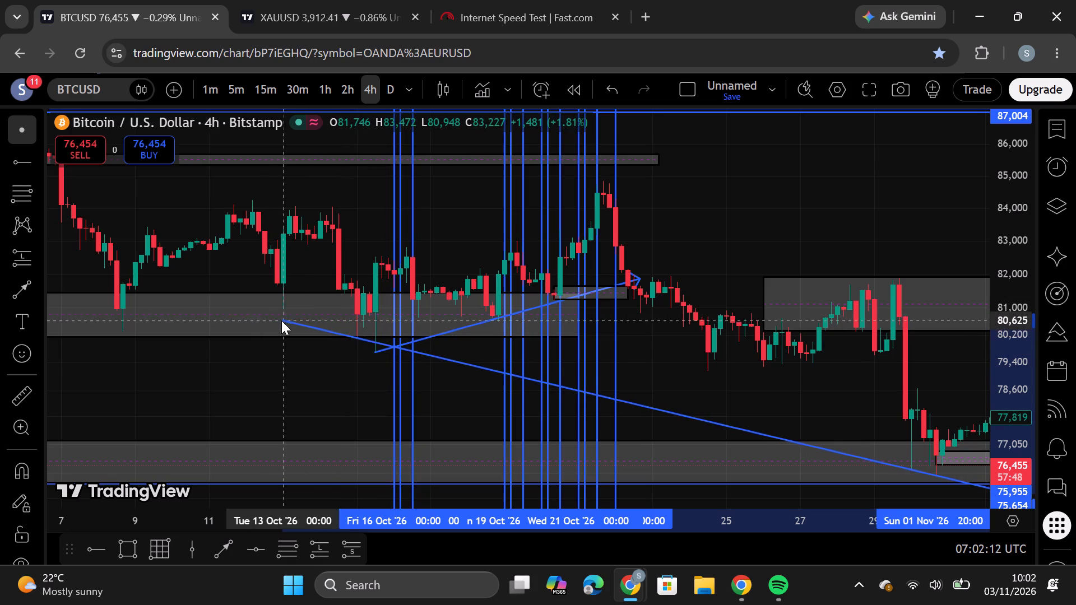
left_click_drag(281, 320, 285, 309)
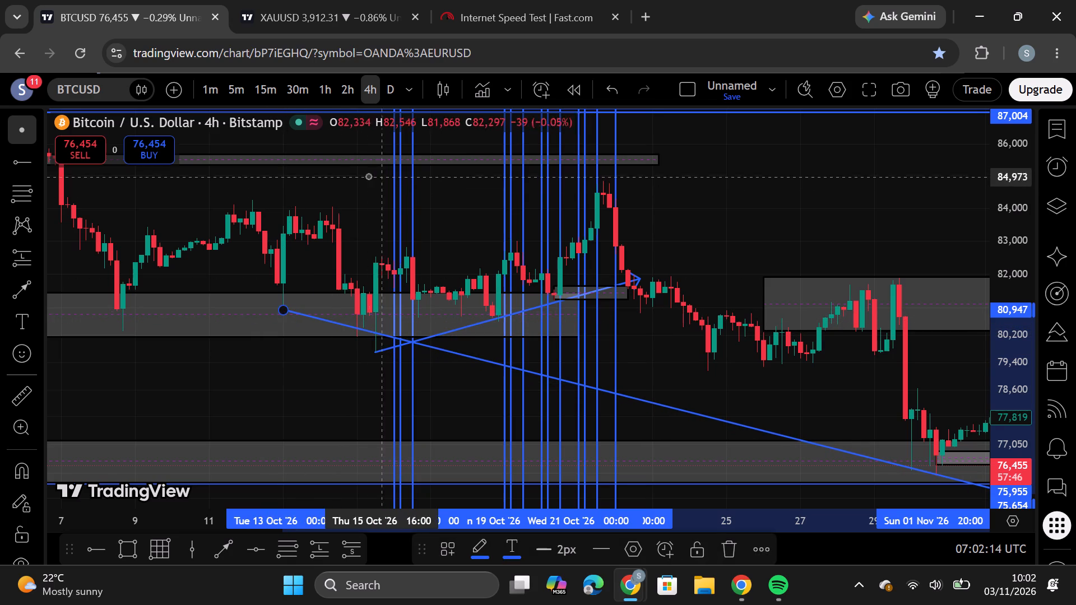
left_click(361, 173)
Examine the late October to early November BTCUSD candles around the arrow's end and the lower demand zones.
scroll(736, 376, "up", 4)
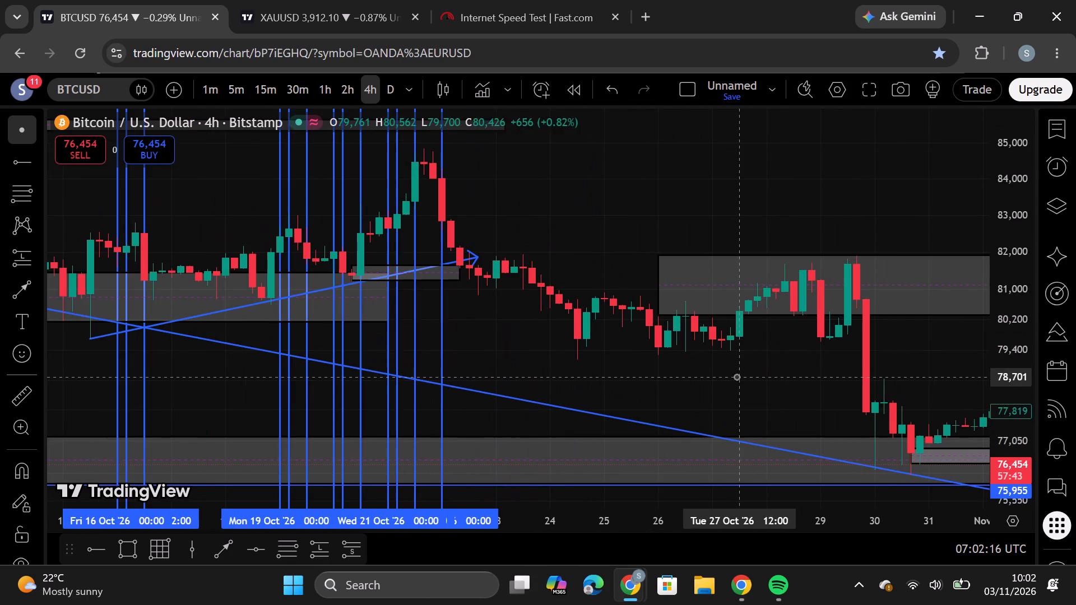
left_click_drag(725, 369, 275, 249)
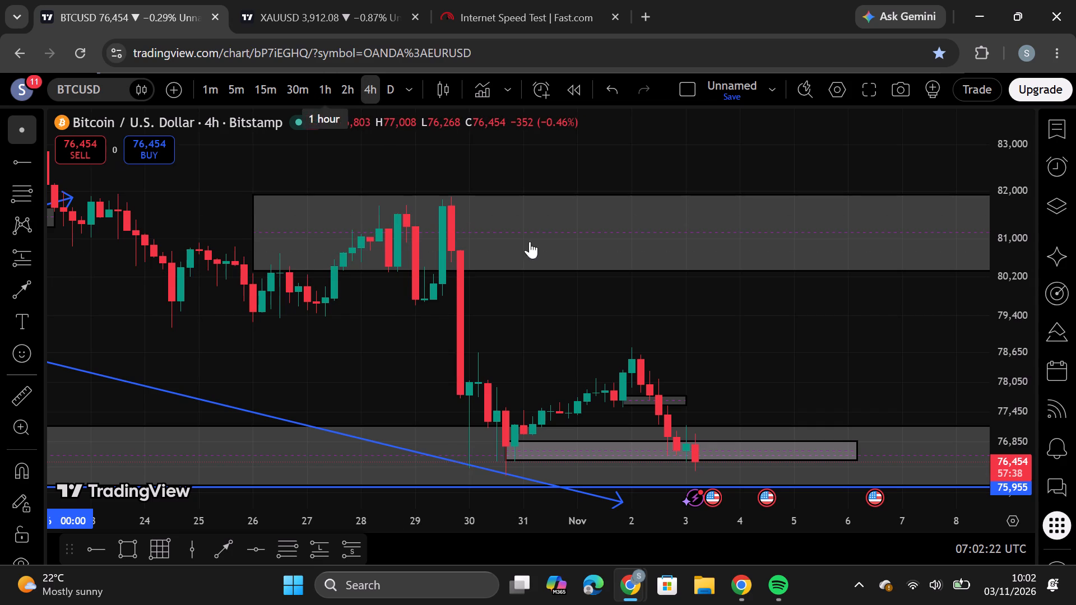
scroll(471, 287, "down", 11)
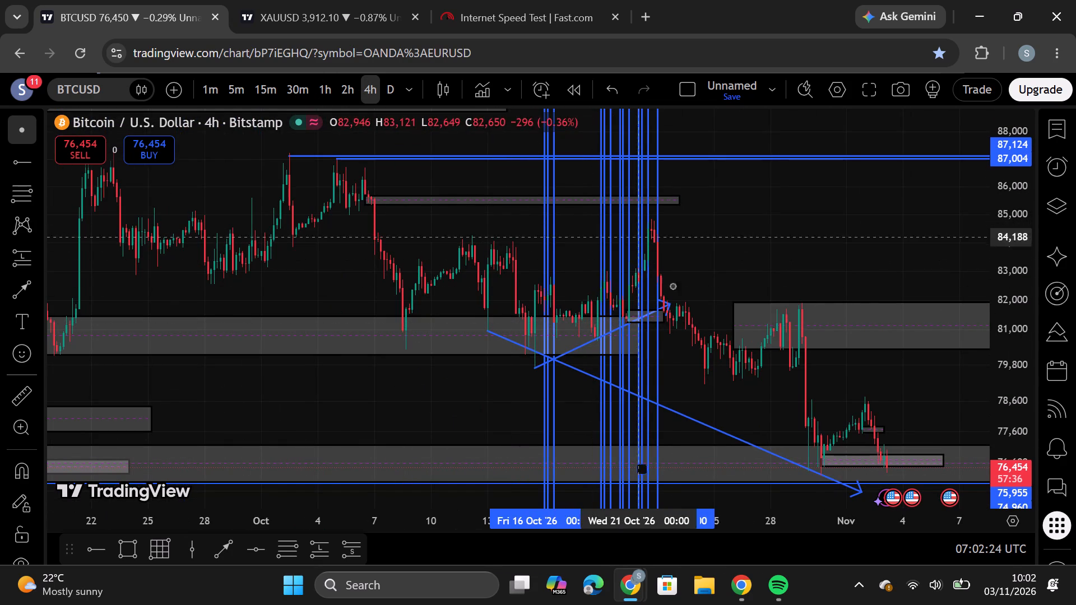
scroll(824, 457, "up", 4)
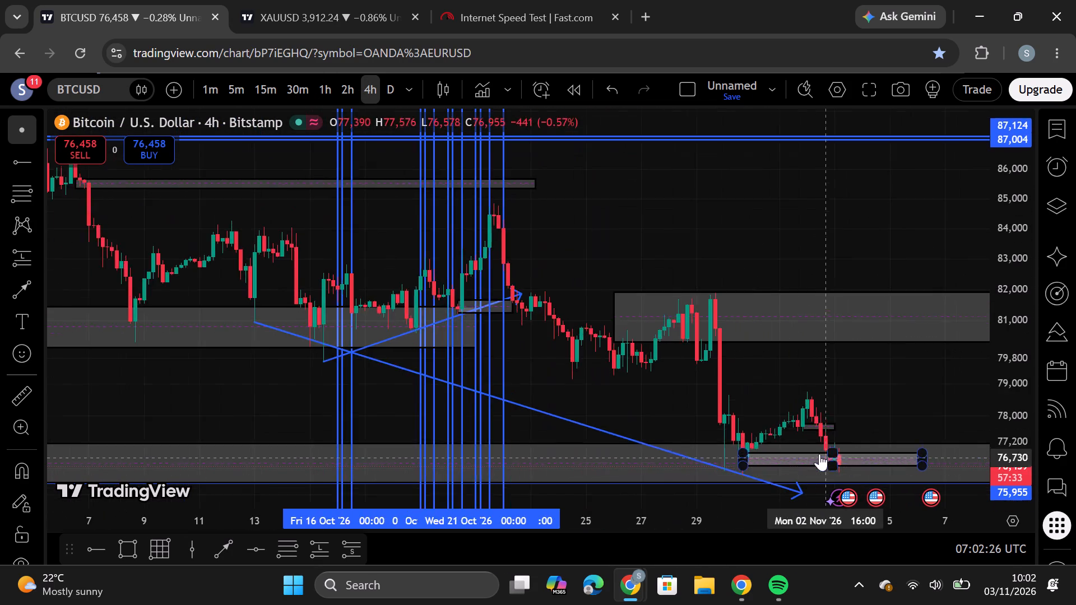
scroll(758, 444, "up", 3)
scroll(668, 430, "up", 4)
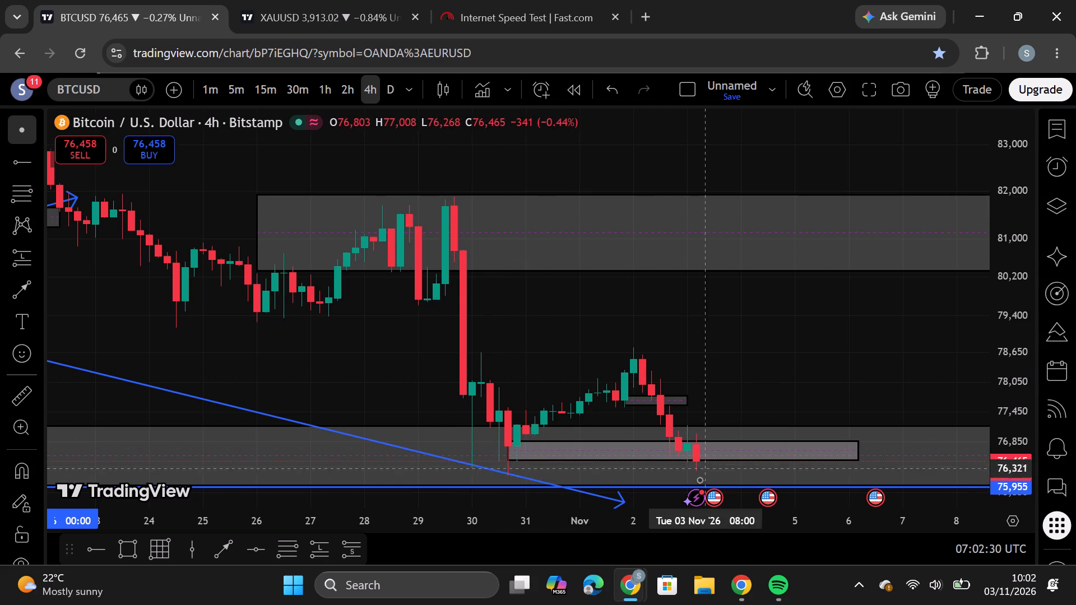
scroll(485, 357, "up", 5)
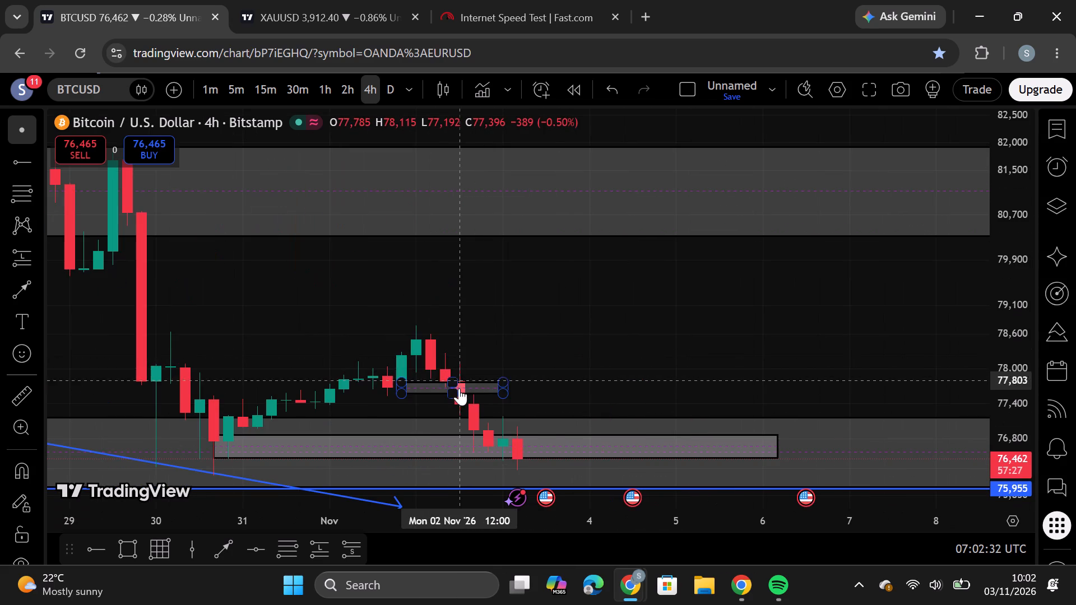
scroll(347, 404, "up", 3)
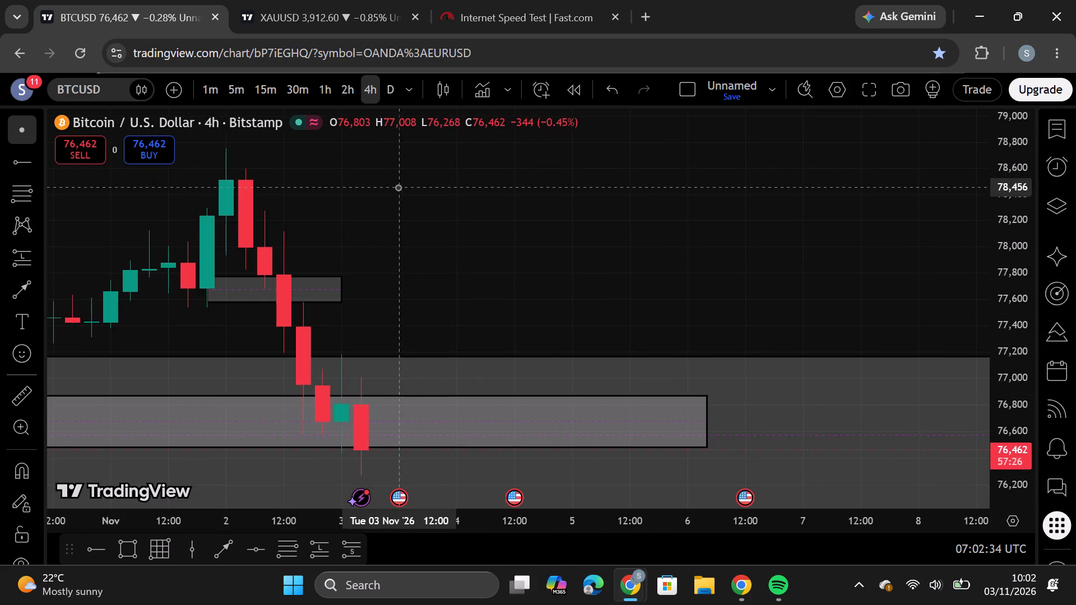
scroll(396, 227, "down", 7)
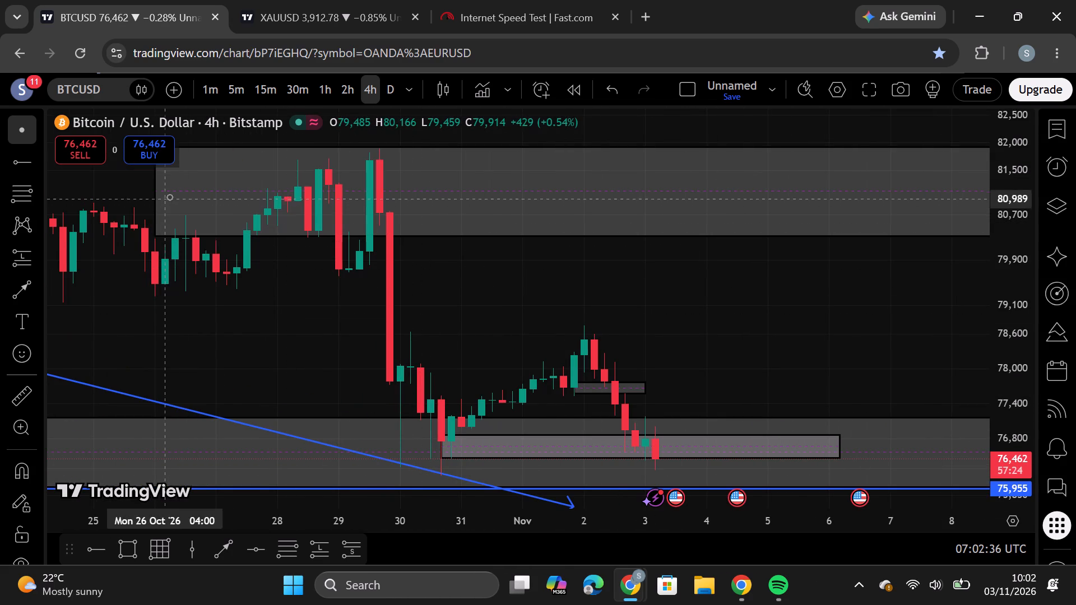
left_click_drag(155, 200, 187, 209)
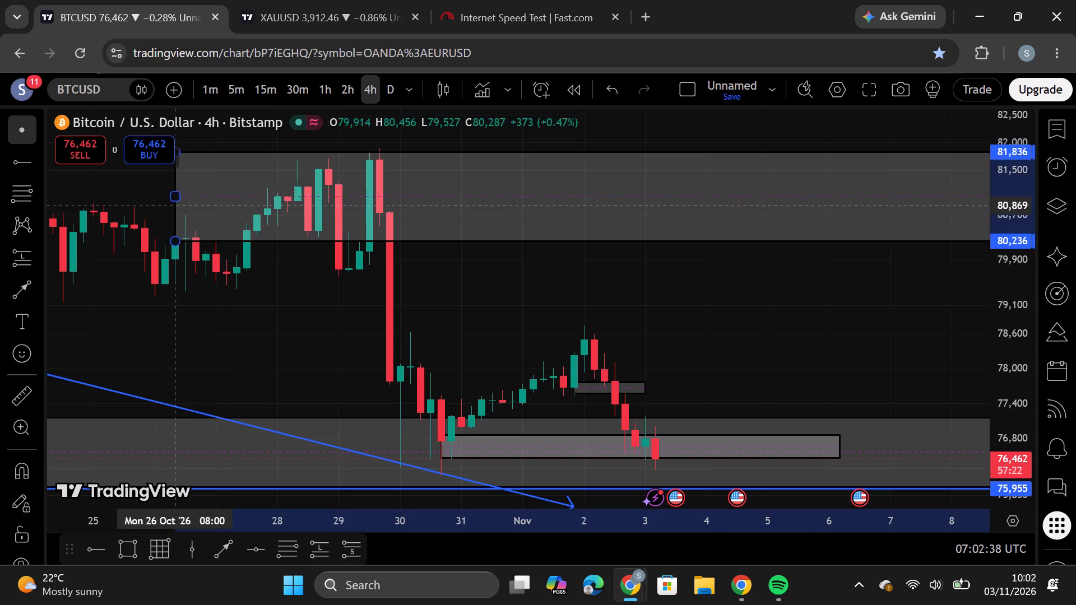
left_click_drag(187, 209, 342, 197)
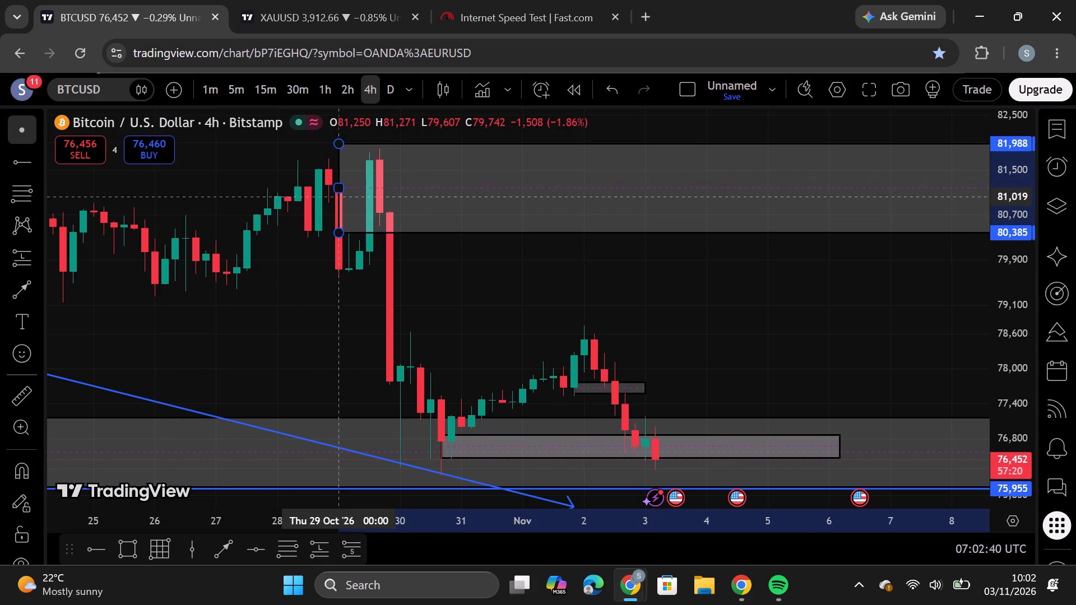
left_click_drag(342, 197, 351, 201)
left_click_drag(347, 234, 348, 234)
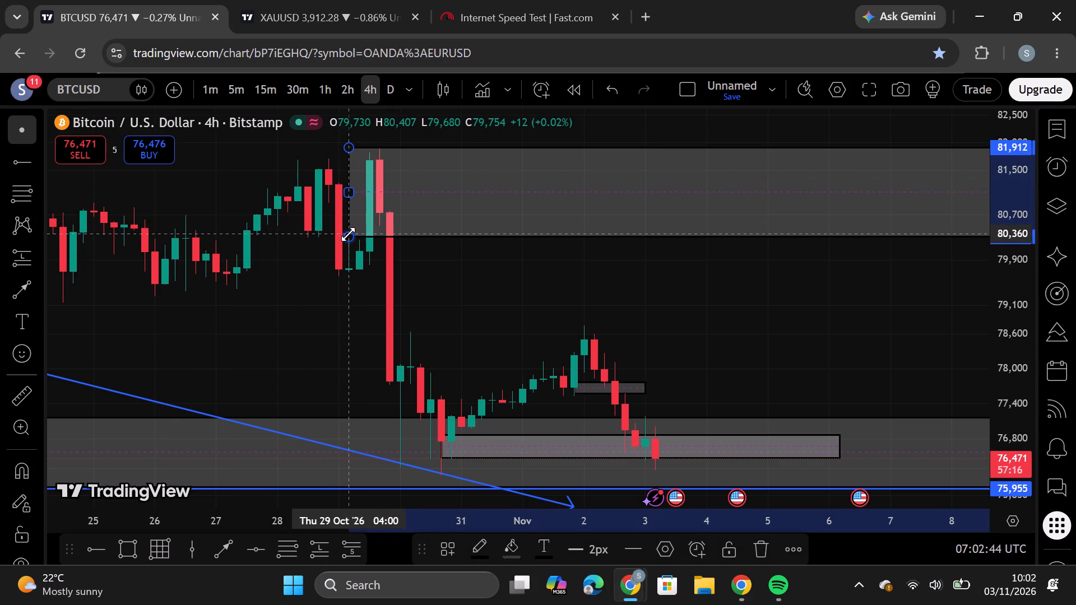
left_click_drag(348, 234, 326, 227)
key("Right")
key("Right")
key("Right")
key("Right")
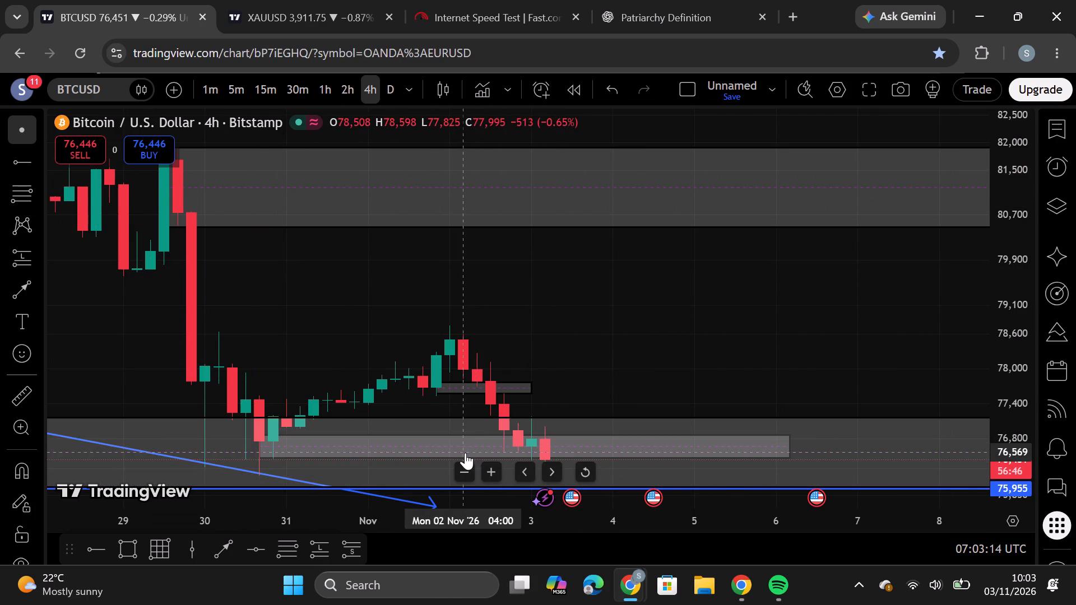
left_click(133, 548)
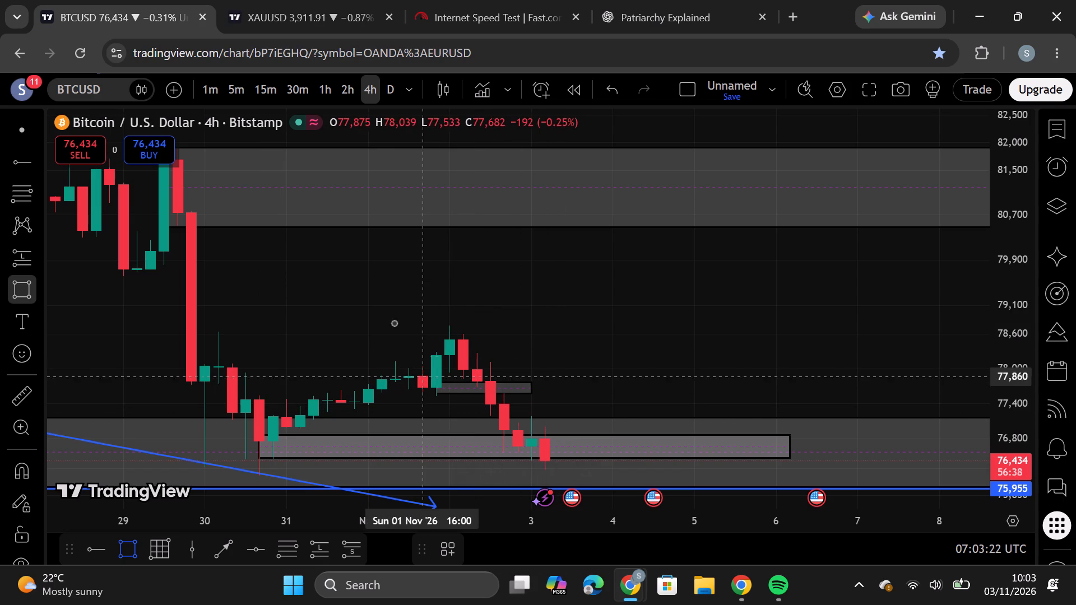
left_click(327, 83)
scroll(379, 210, "down", 5)
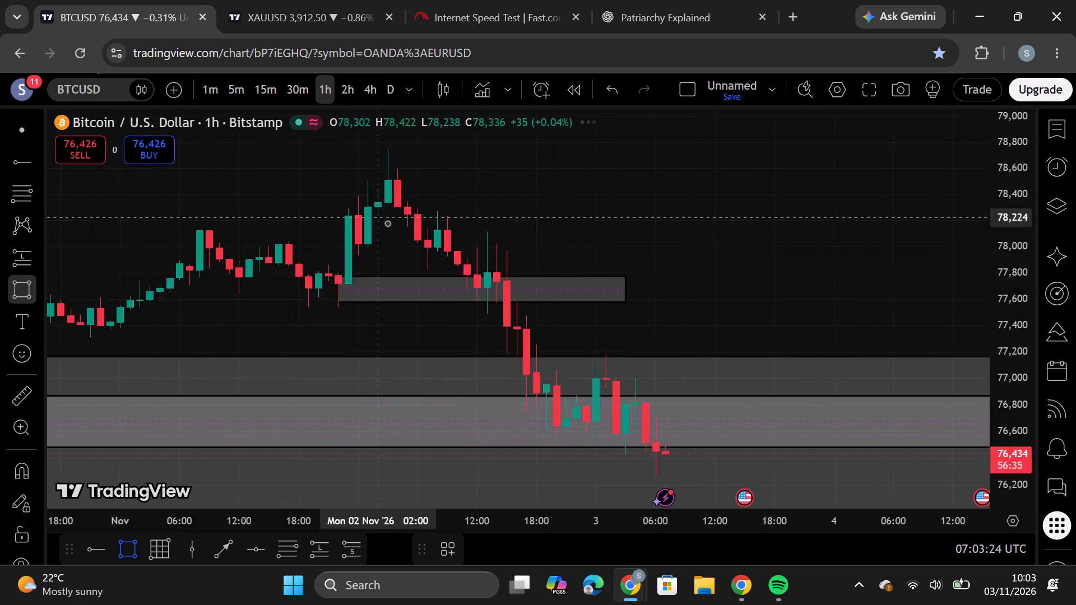
scroll(387, 223, "down", 9)
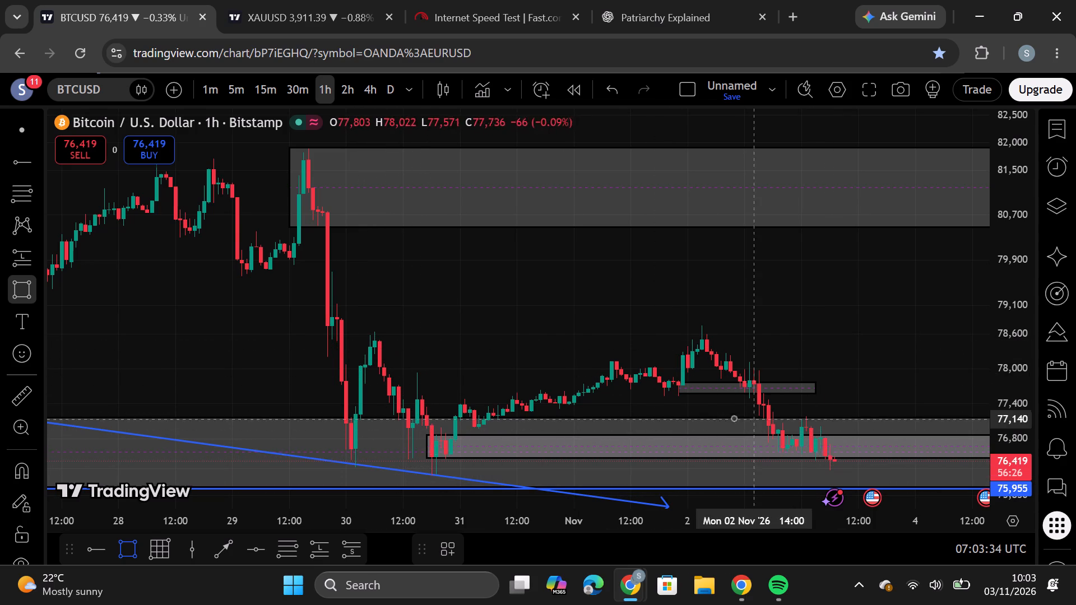
scroll(702, 415, "up", 4)
scroll(544, 373, "up", 3)
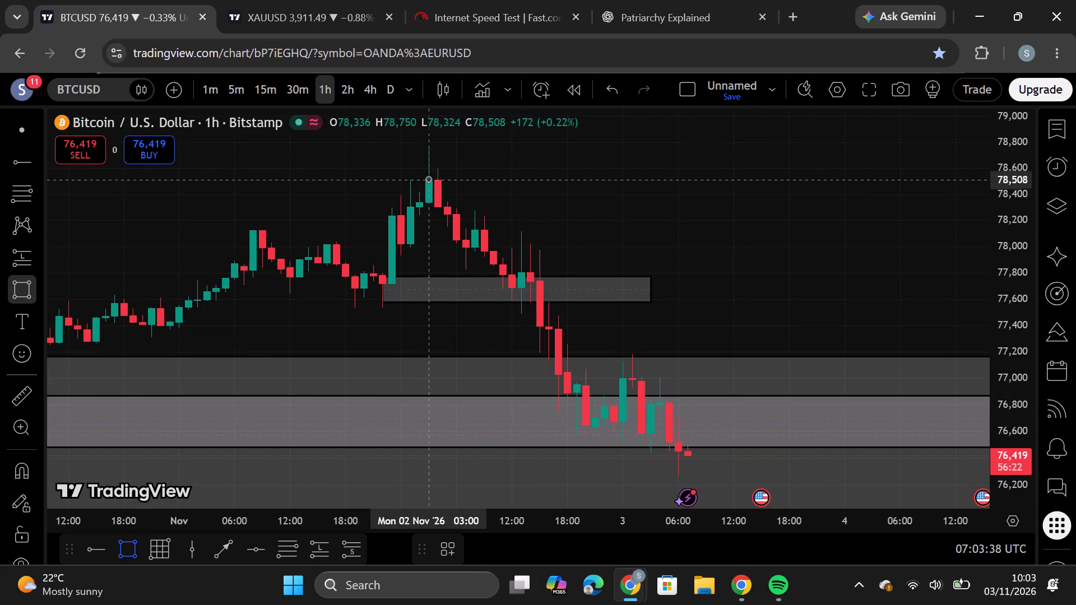
left_click_drag(413, 203, 694, 204)
left_click_drag(706, 185, 720, 167)
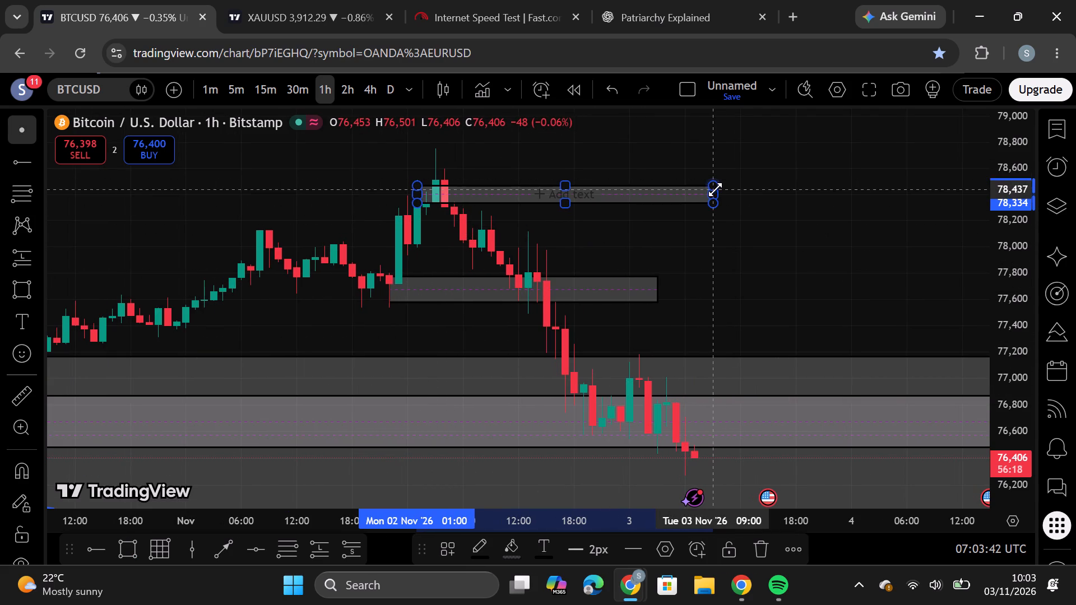
left_click_drag(715, 182, 767, 148)
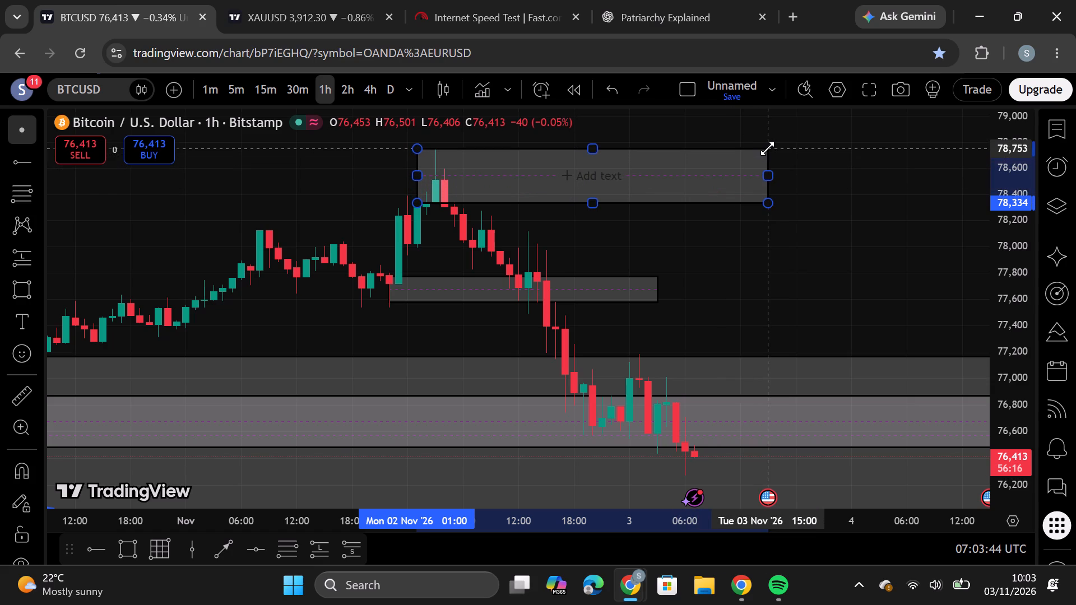
left_click_drag(767, 148, 767, 147)
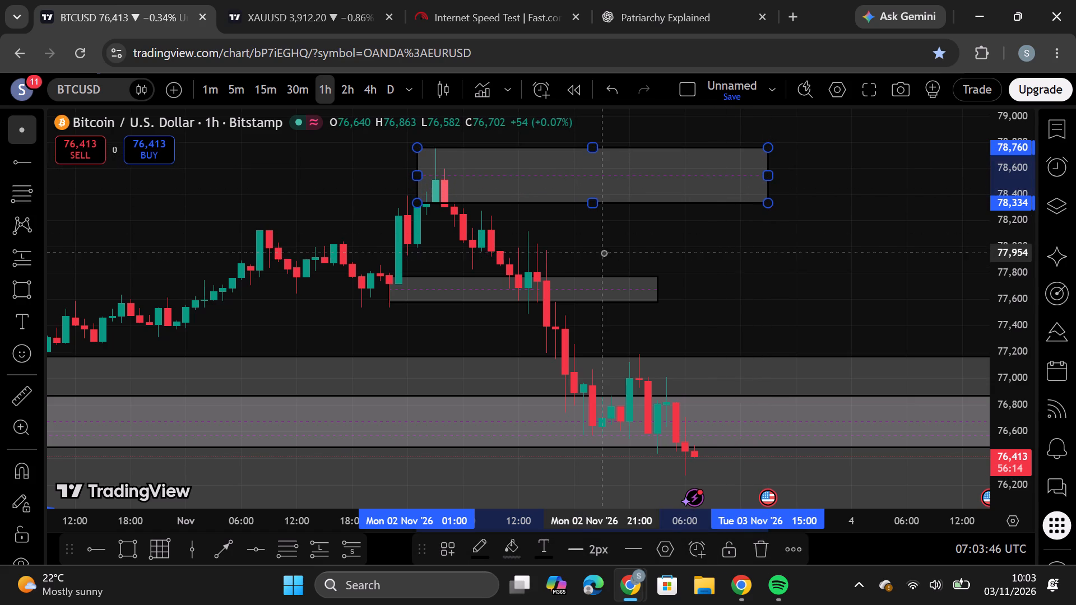
Delete the small zone starting 1 Nov 22:00 with its lower boundary at 77,577.
left_click(637, 274)
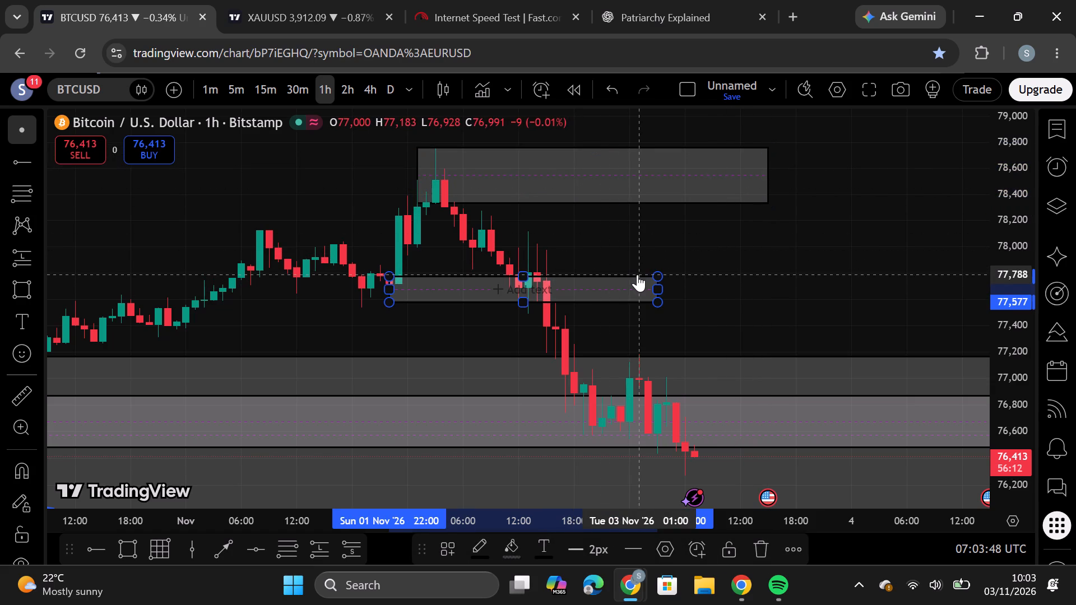
key("Delete")
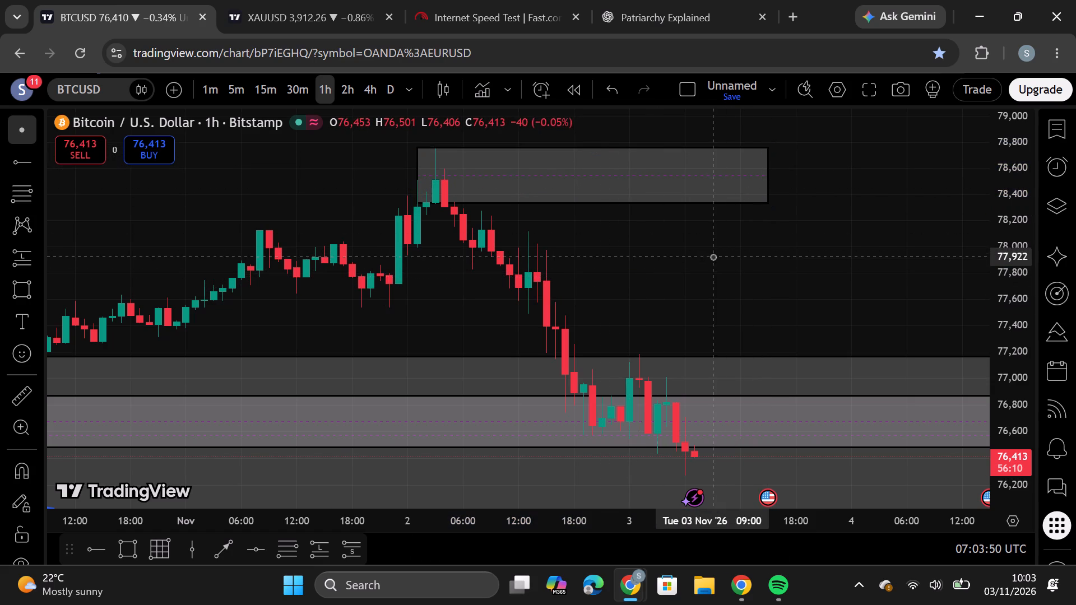
Delete the narrower demand zone nested inside the large lower demand zone.
scroll(678, 294, "down", 10)
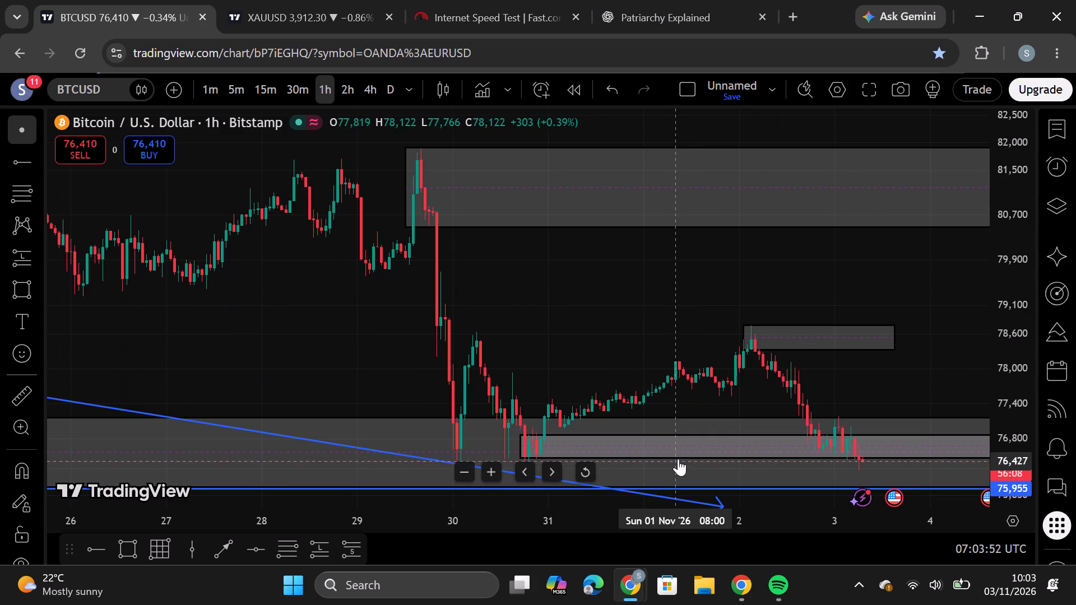
left_click(681, 457)
key("Delete")
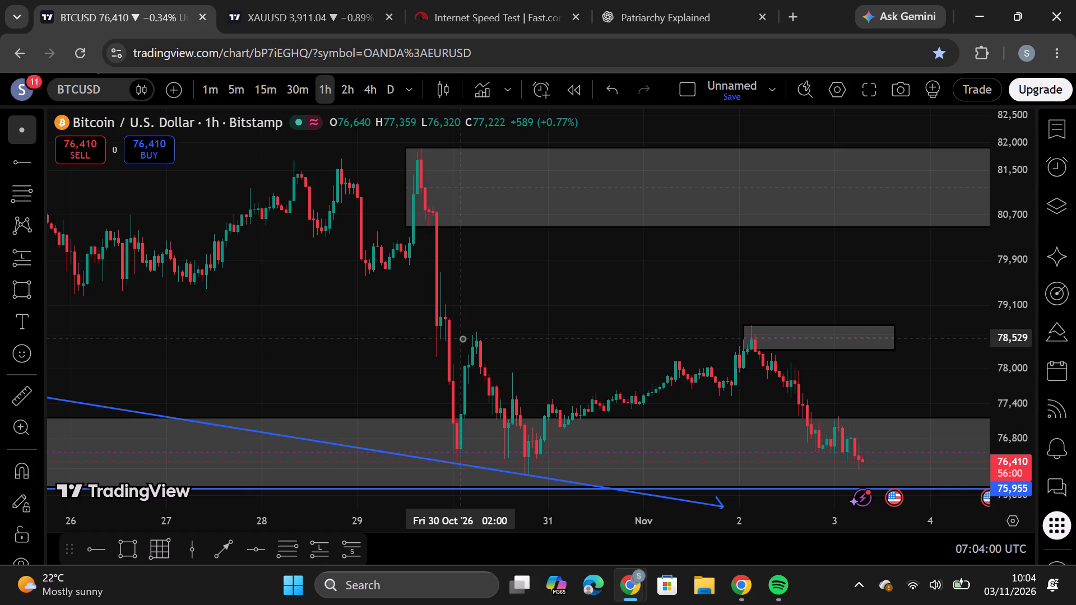
Lower the bottom boundary of the supply zone at the 2 Nov high to about 78,314 and deselect the zone.
scroll(462, 338, "up", 2)
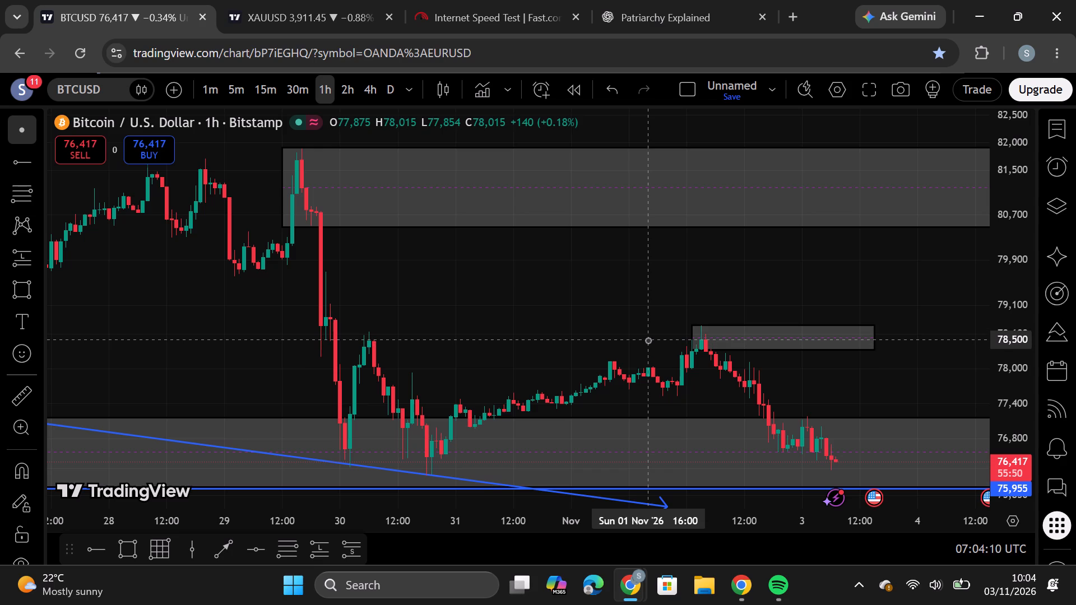
scroll(753, 446, "up", 4)
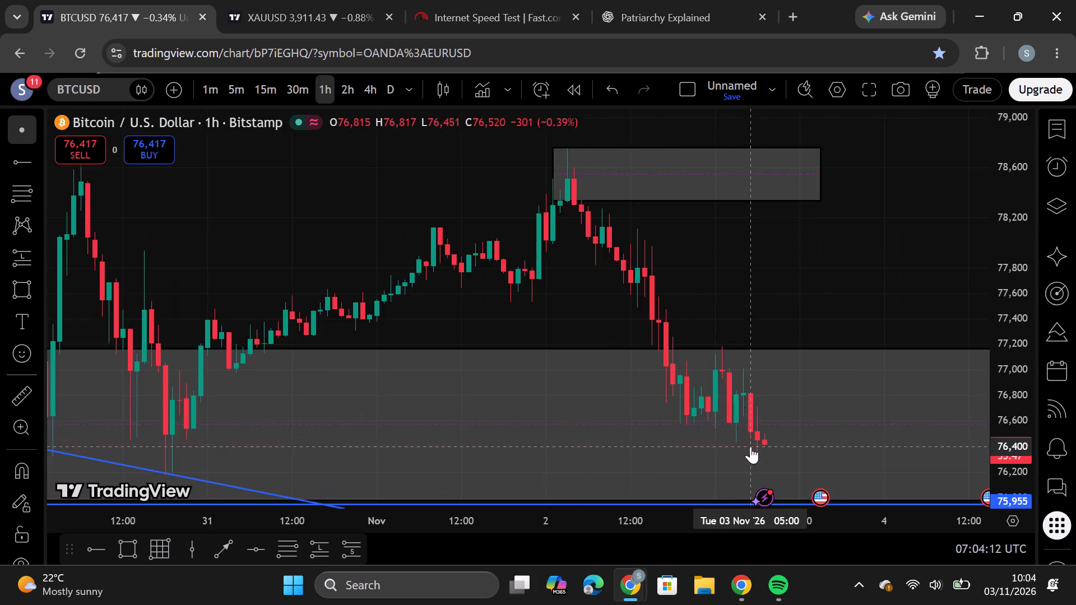
scroll(602, 407, "up", 3)
left_click_drag(461, 321, 409, 324)
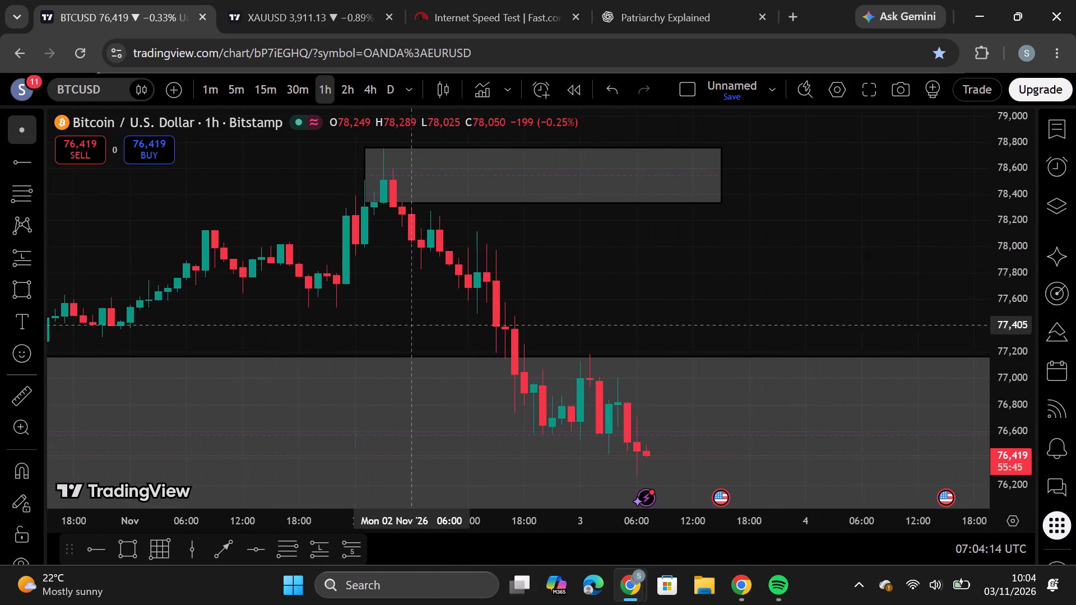
left_click_drag(409, 324, 400, 327)
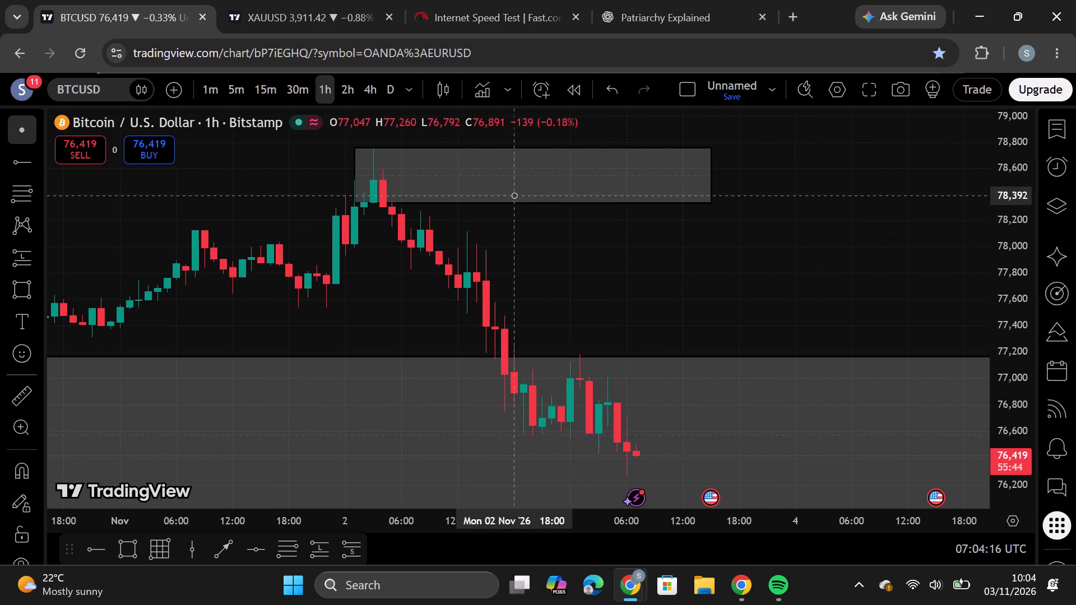
left_click(531, 203)
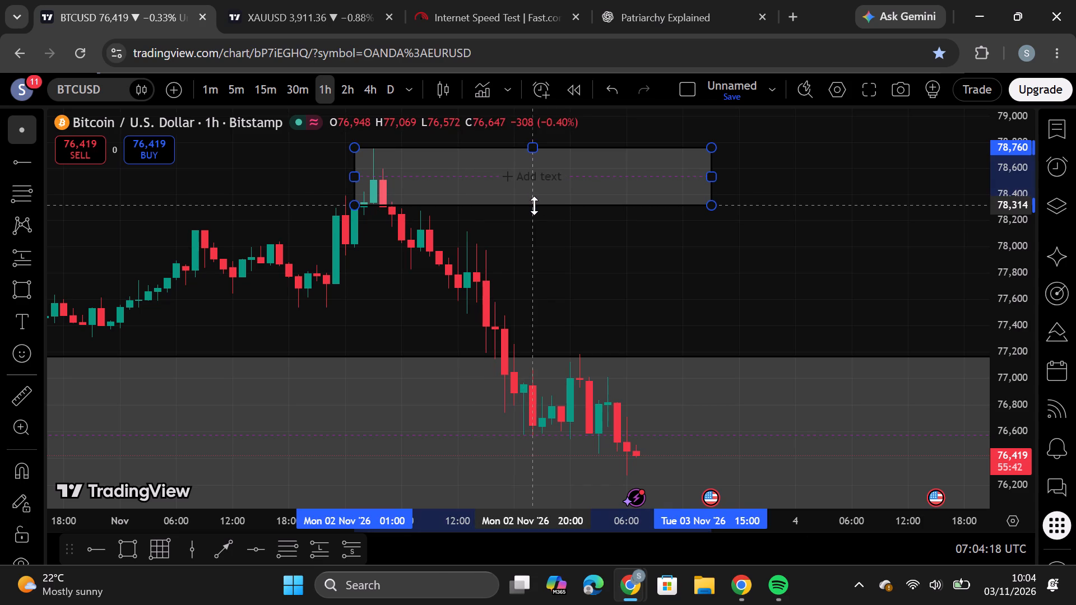
left_click(536, 246)
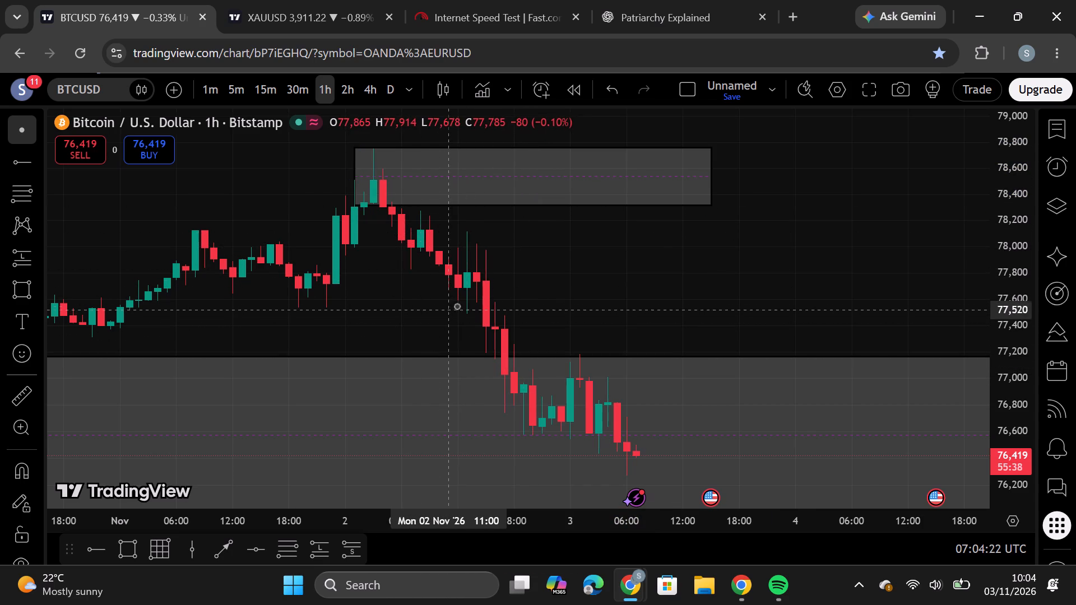
Draw a second supply zone below it, about 77,571 to 78,031, from 2 Nov 13:00 to 4 Nov 03:00.
left_click(135, 550)
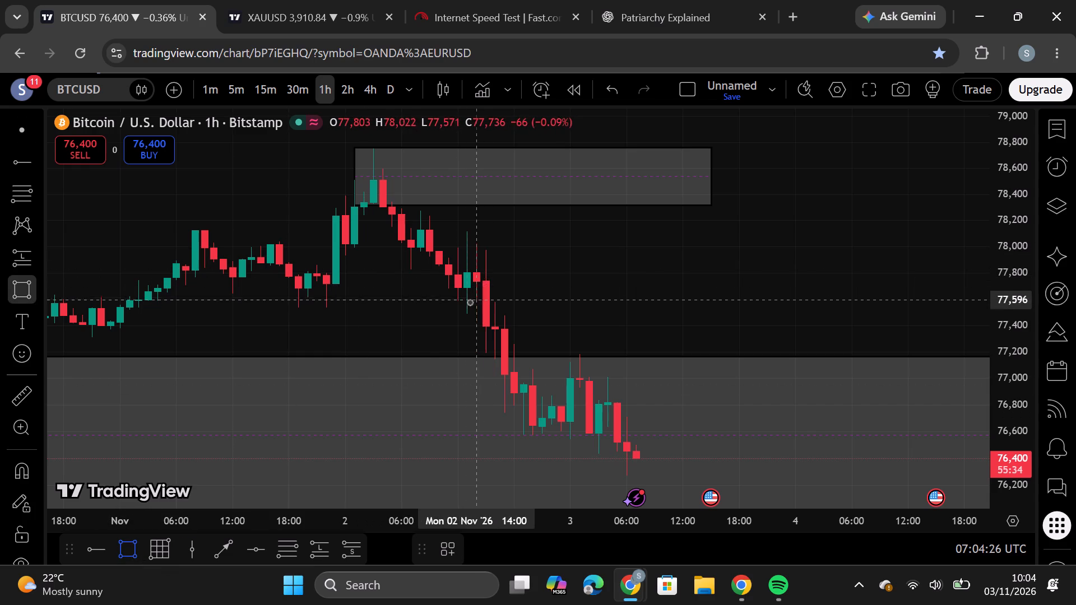
left_click_drag(464, 302, 608, 264)
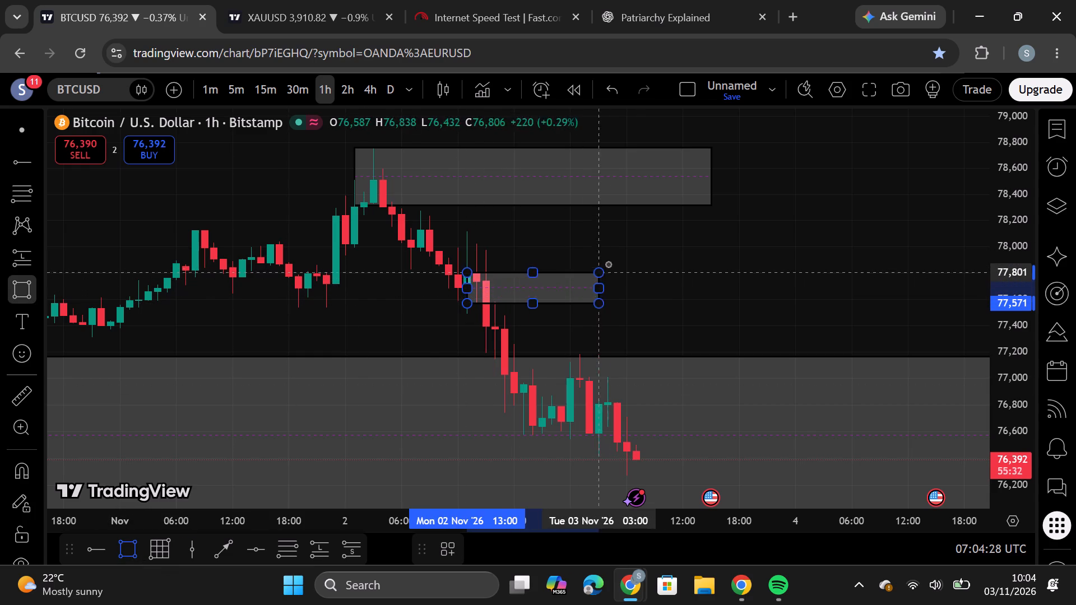
left_click_drag(608, 264, 634, 242)
left_click(634, 242)
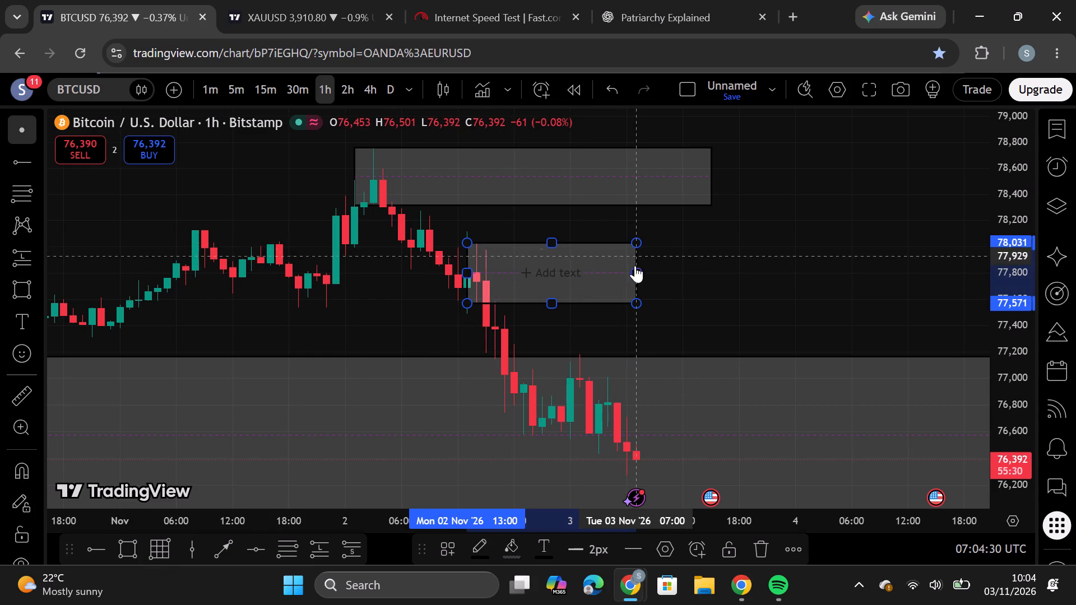
left_click_drag(637, 273, 822, 325)
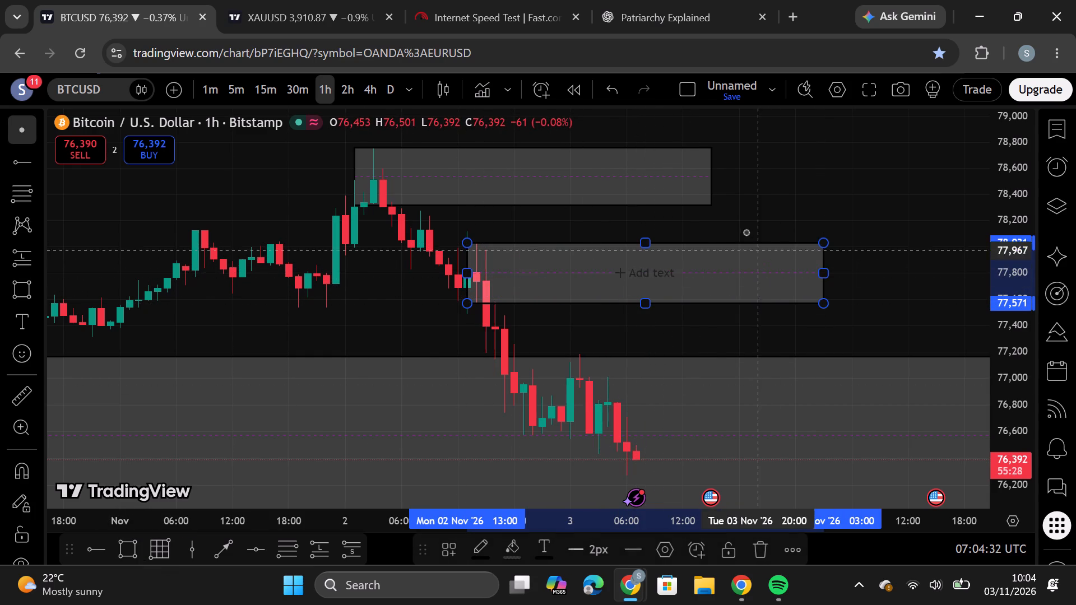
On the 15-minute chart, refine the second supply zone to start at 2 Nov 13:30 with its lower boundary at about 77,653.
left_click(706, 205)
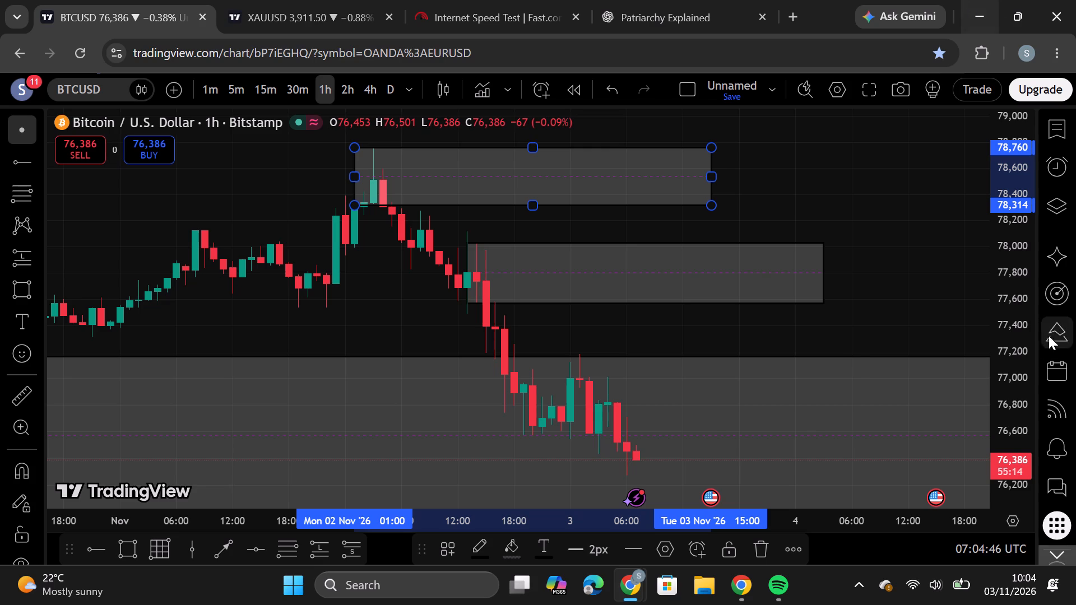
left_click(826, 264)
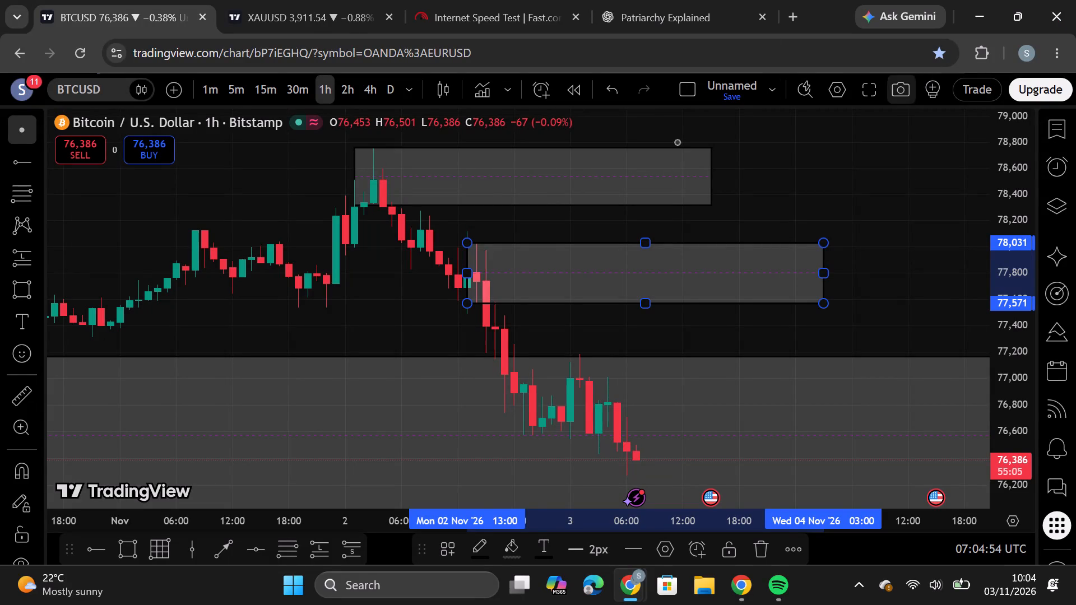
left_click(257, 90)
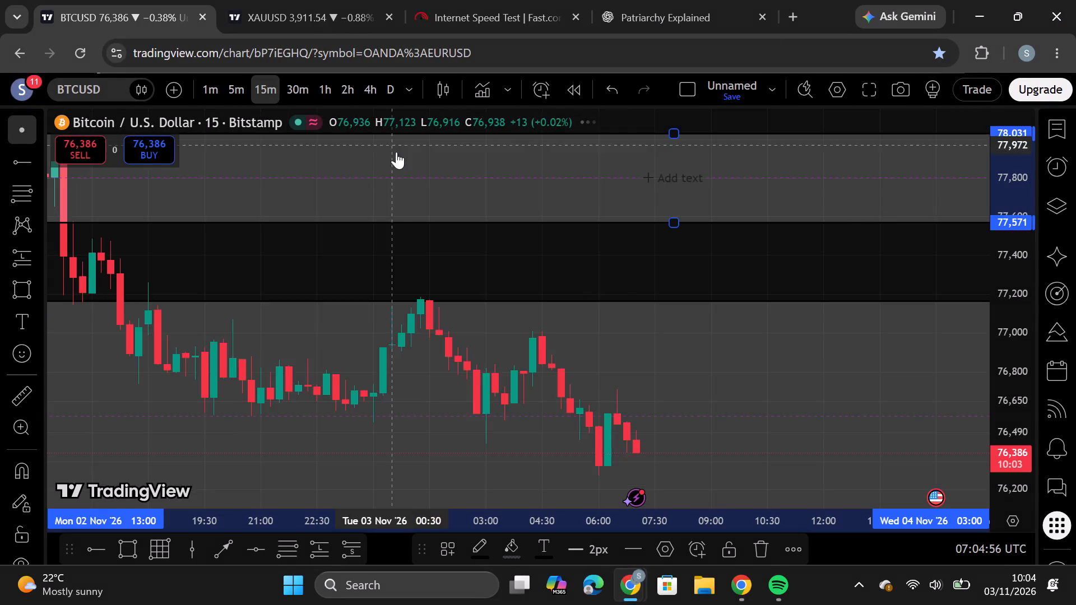
scroll(396, 211, "down", 6)
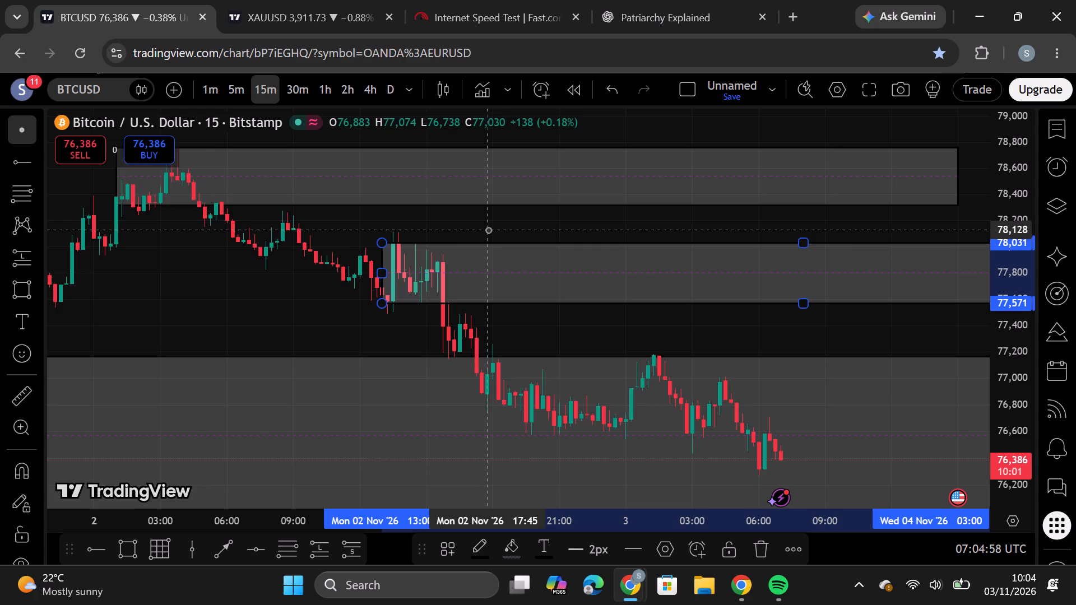
scroll(494, 238, "down", 10)
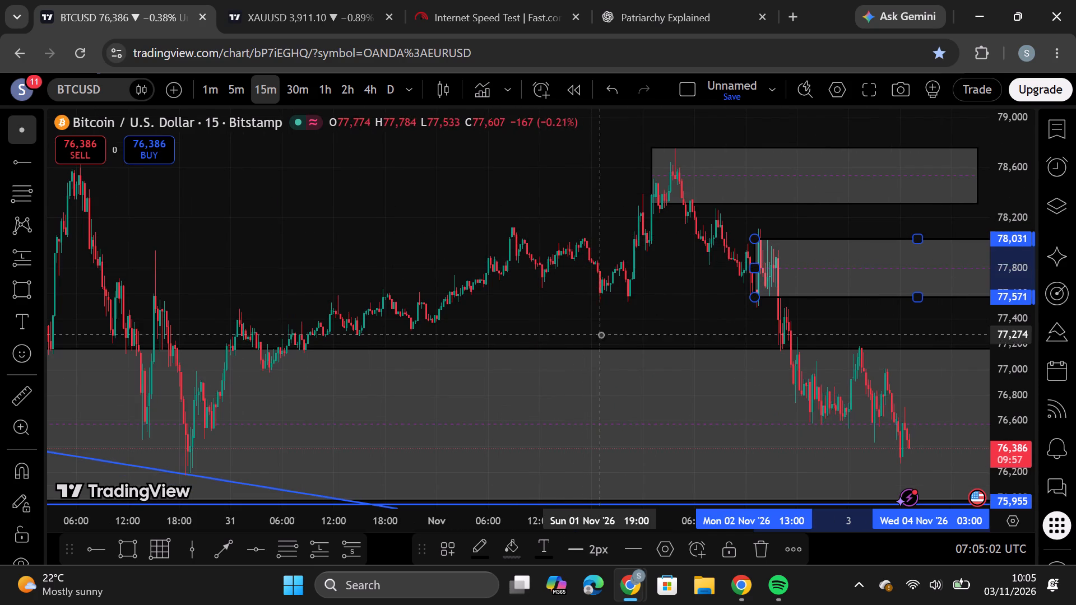
scroll(685, 408, "up", 8)
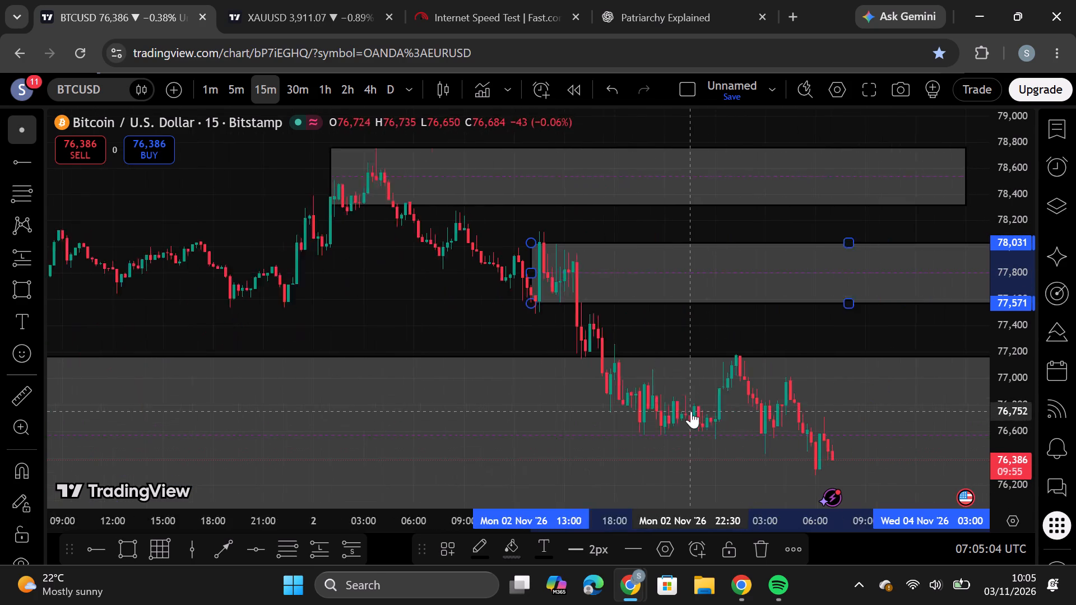
scroll(616, 364, "up", 3)
scroll(443, 360, "up", 2)
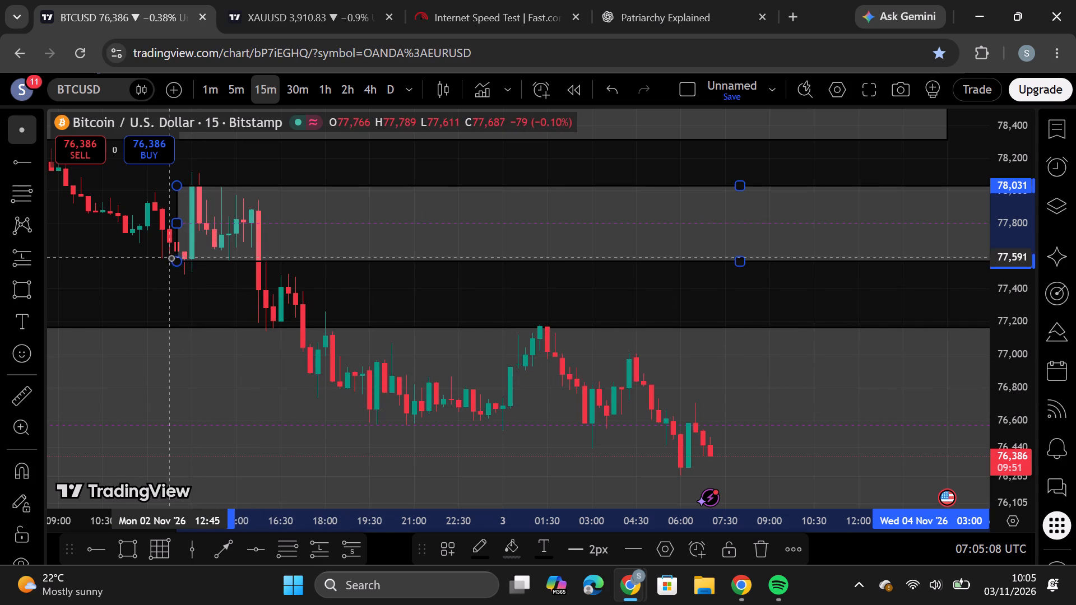
left_click_drag(178, 260, 177, 243)
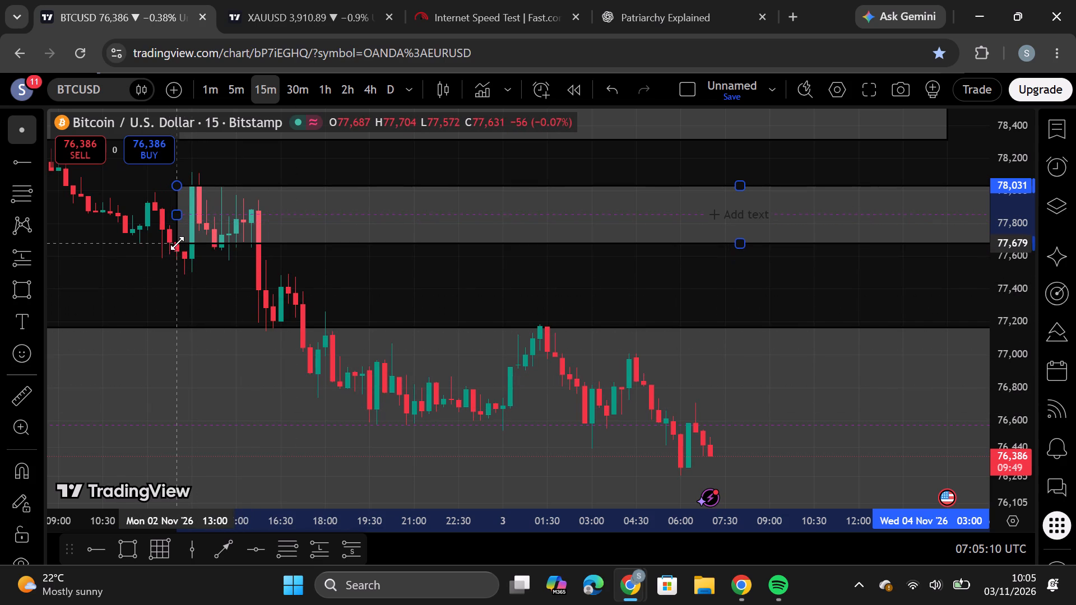
left_click_drag(177, 243, 191, 247)
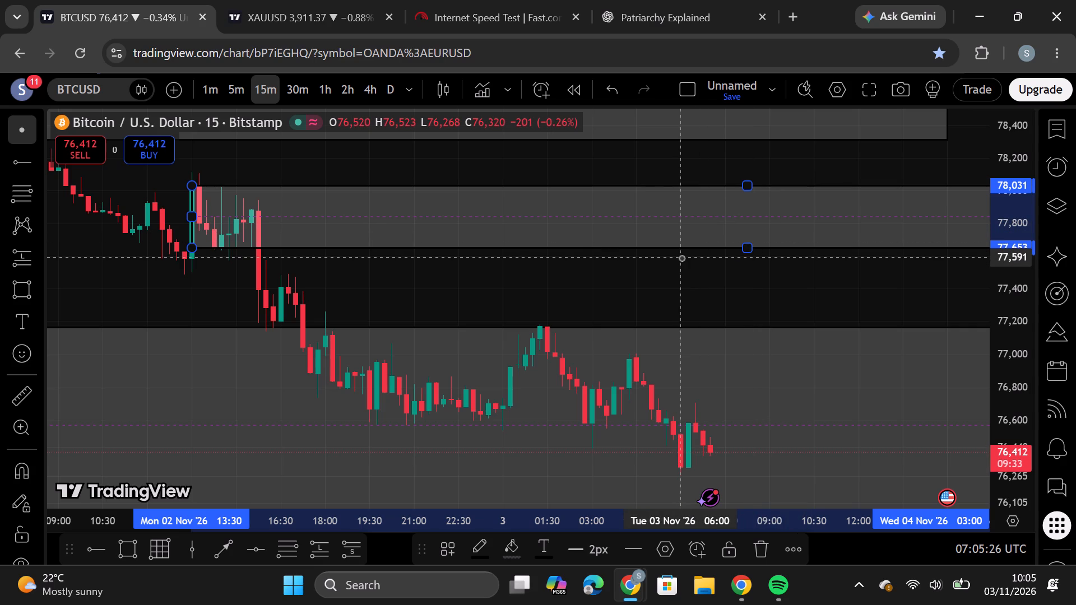
Examine recent price action against the supply and demand zones on the 15-minute chart, then return to the 1-hour timeframe.
scroll(432, 267, "down", 3)
scroll(519, 285, "down", 4)
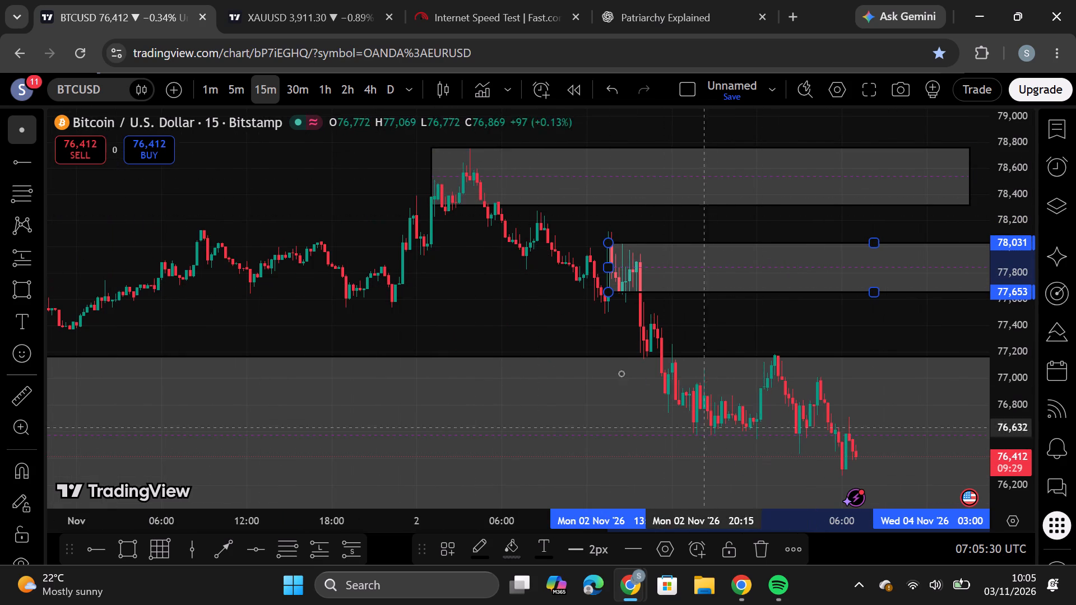
scroll(628, 337, "down", 10)
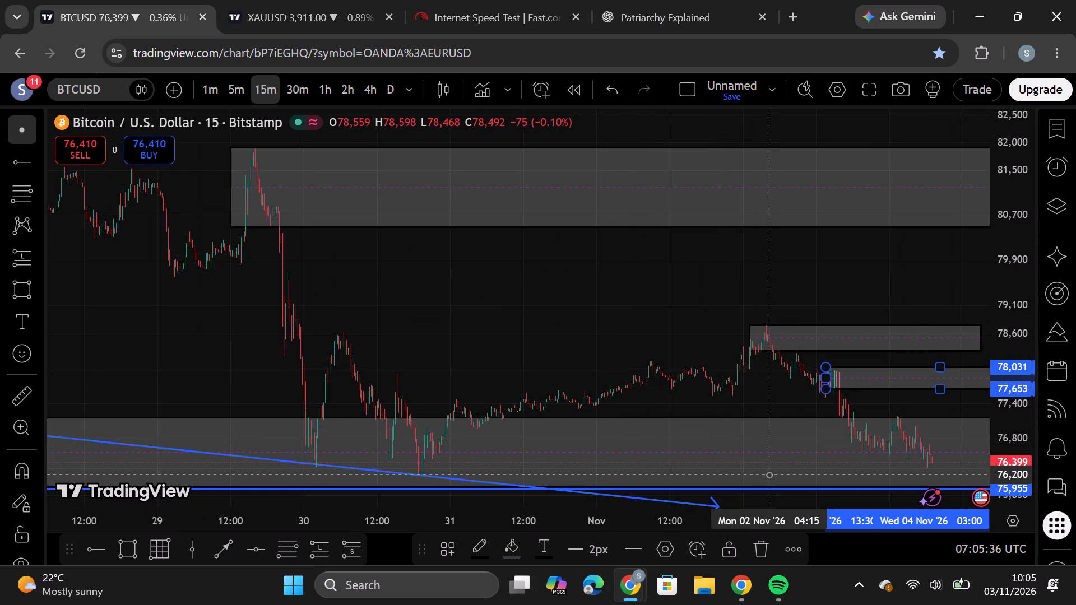
scroll(769, 475, "up", 16)
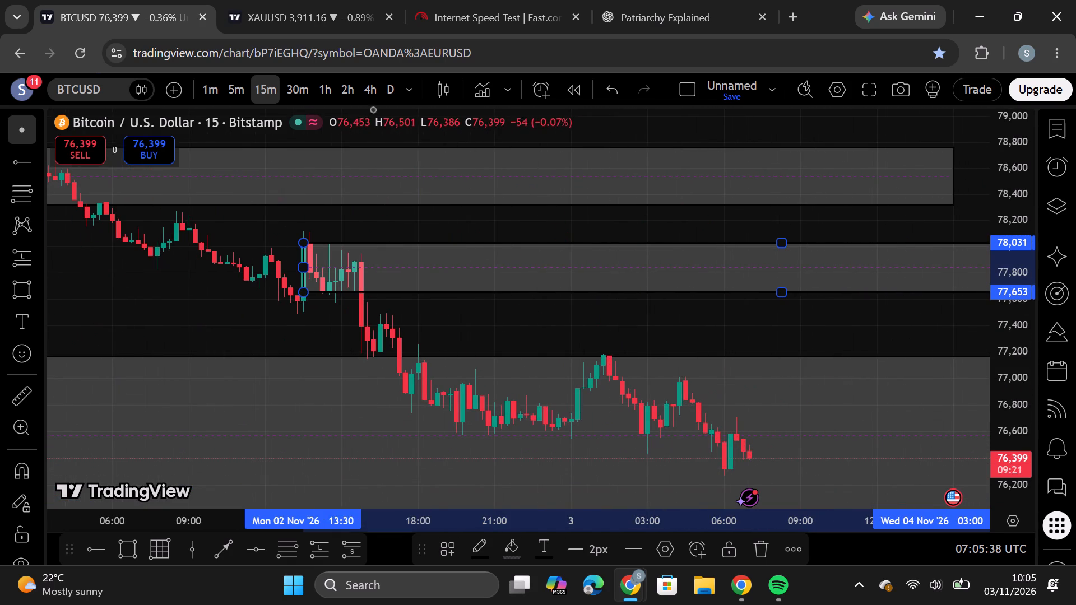
left_click(325, 82)
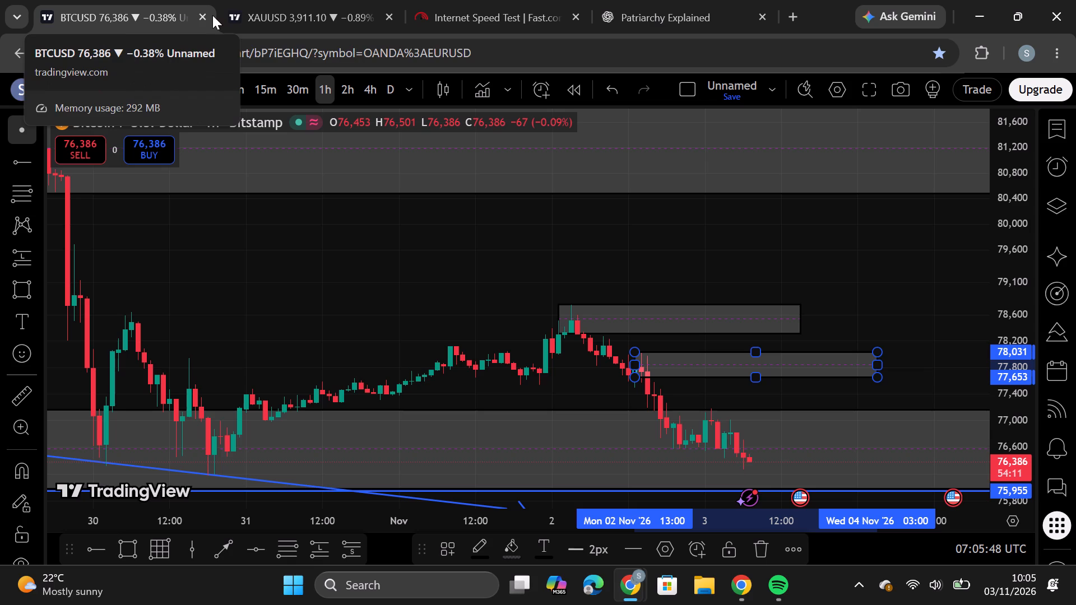
Switch the chart symbol to GBPJPY.
left_click(66, 78)
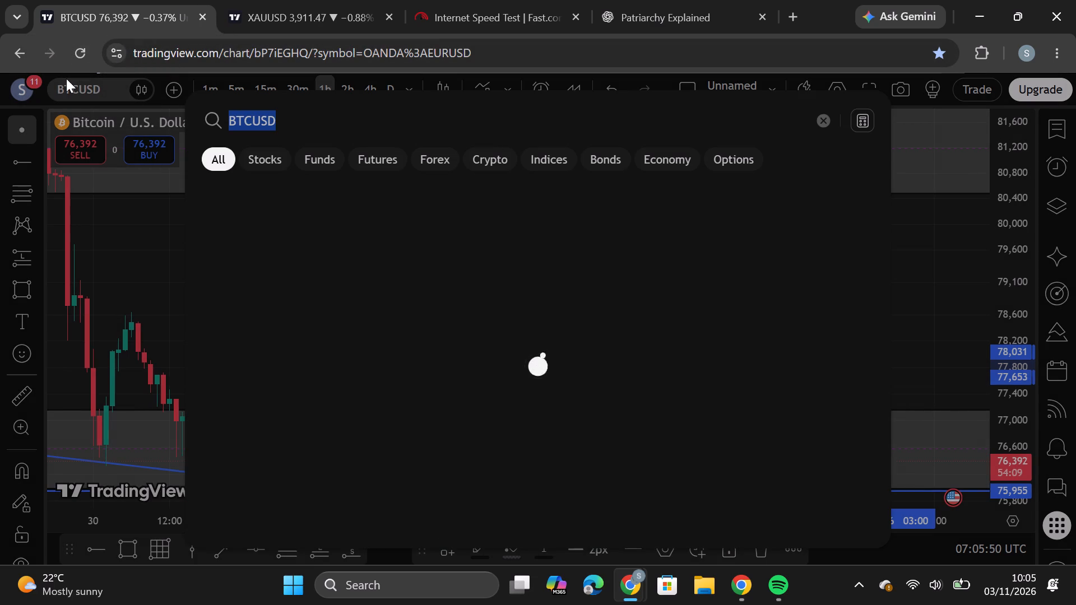
key("Delete")
left_click(479, 323)
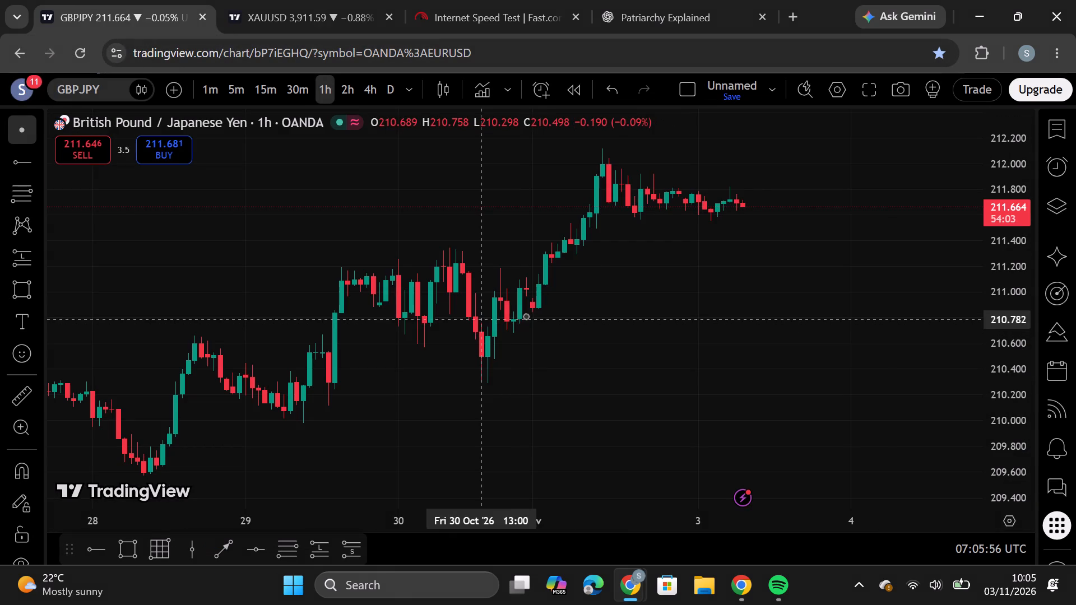
Examine GBPJPY's price structure against its existing levels and zones on the daily timeframe and then the 4-hour timeframe.
scroll(522, 315, "down", 3)
left_click(386, 96)
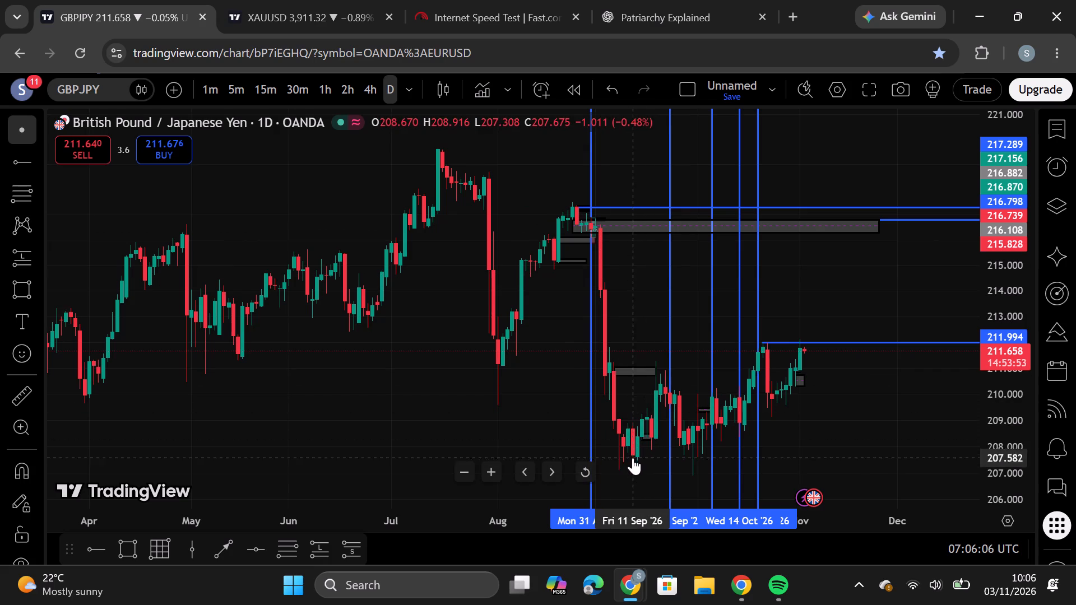
scroll(637, 392, "up", 5)
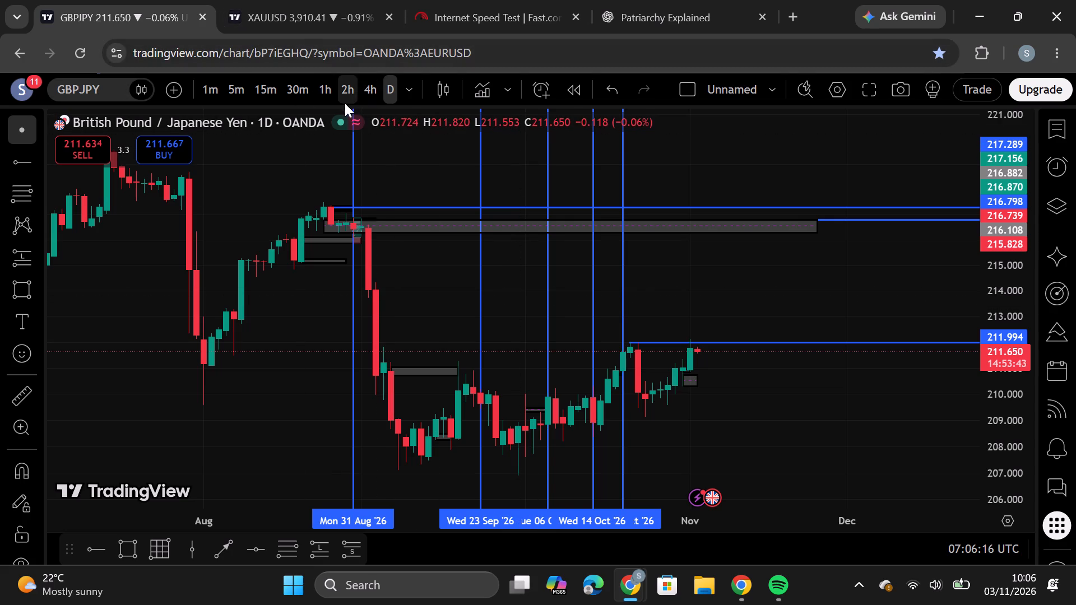
left_click(373, 94)
scroll(418, 268, "down", 5)
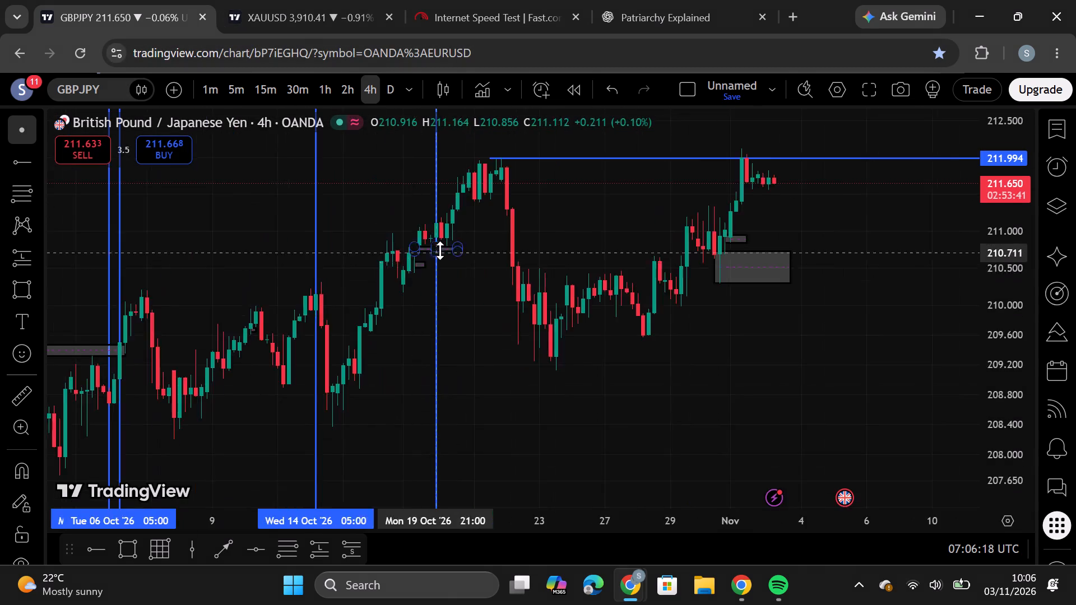
scroll(440, 250, "down", 2)
scroll(732, 285, "down", 8)
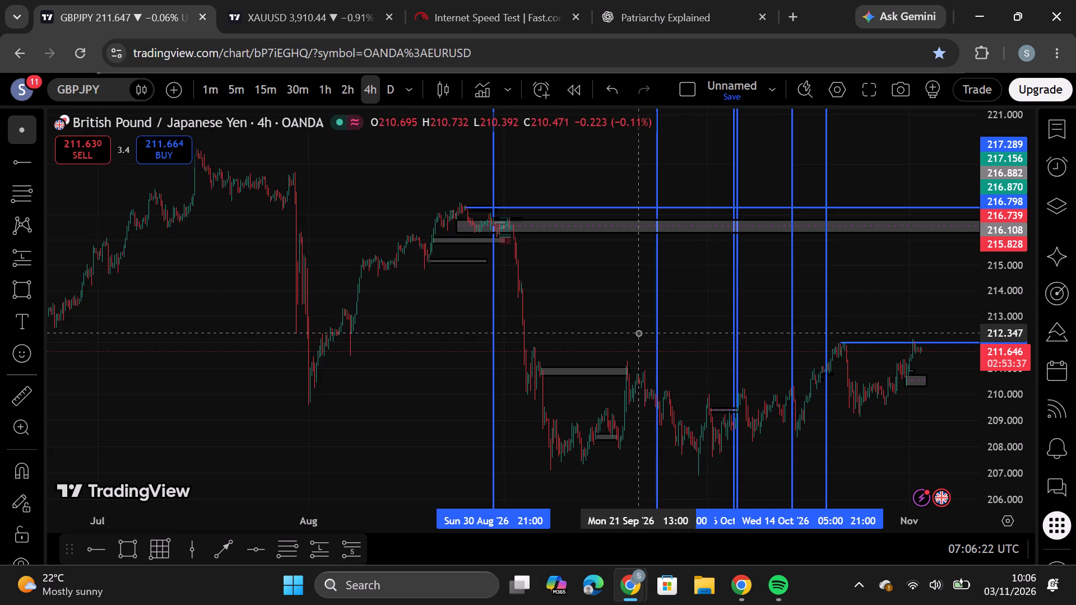
scroll(641, 336, "up", 4)
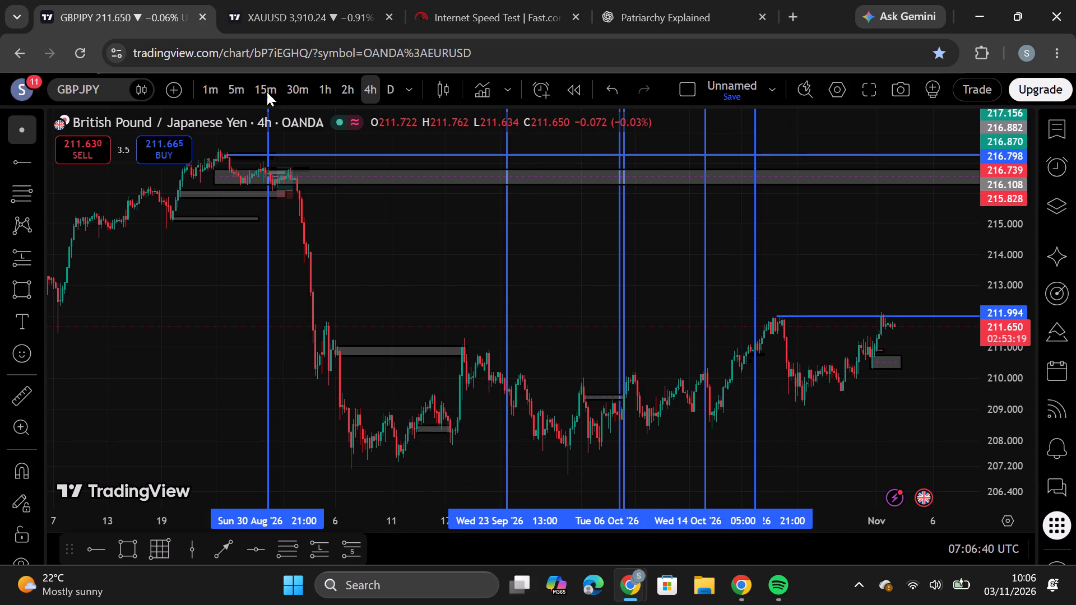
On the 1-hour timeframe, examine price action between the 211.994 level and the recent demand zones, then select the larger zone starting 30 Oct.
left_click(323, 96)
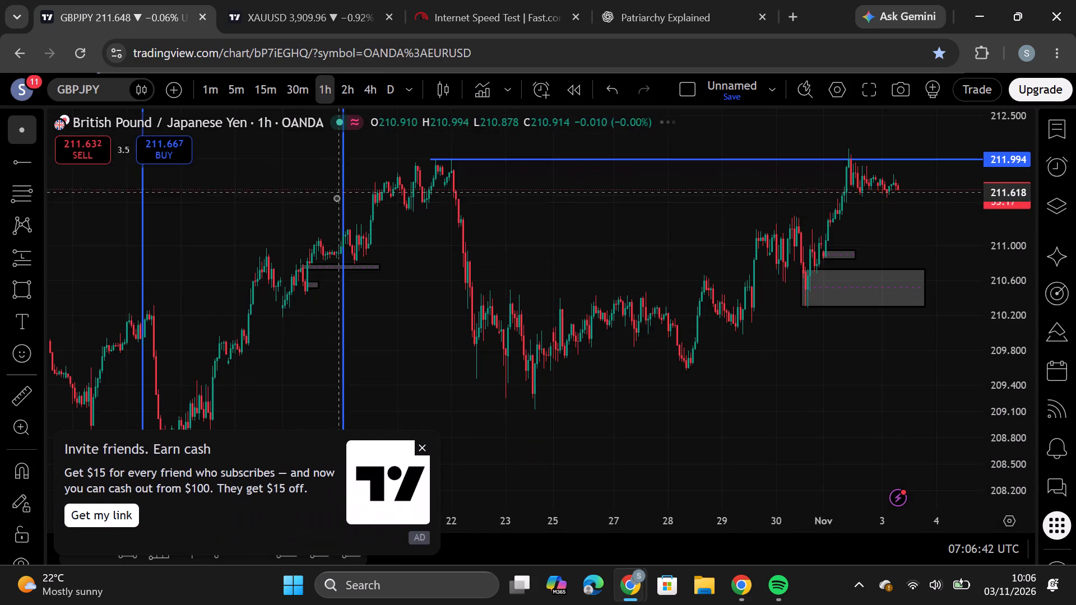
scroll(457, 223, "down", 4)
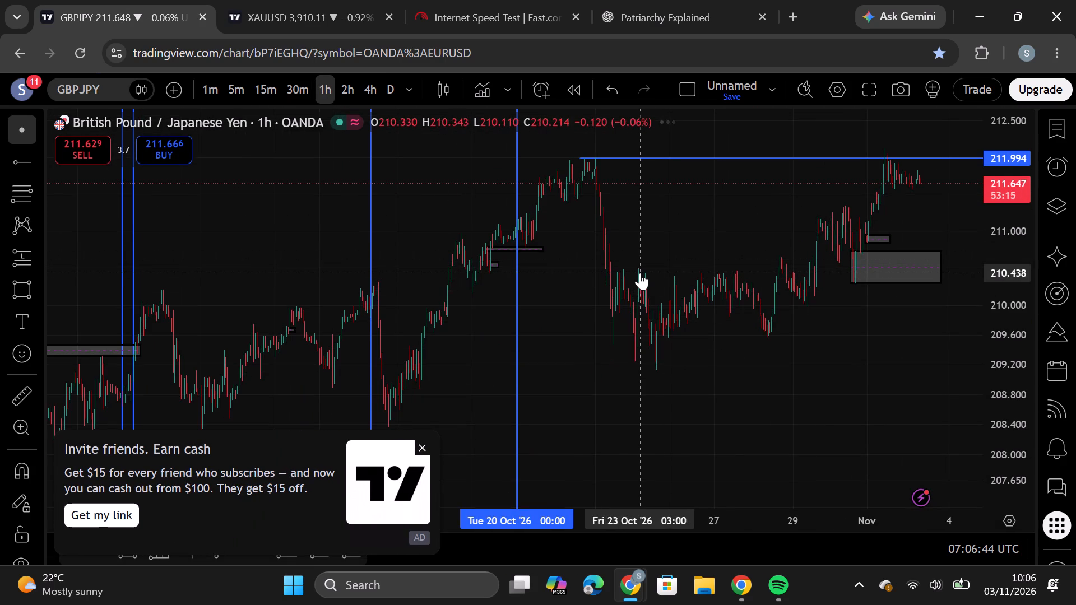
scroll(640, 273, "up", 6)
scroll(440, 226, "down", 11)
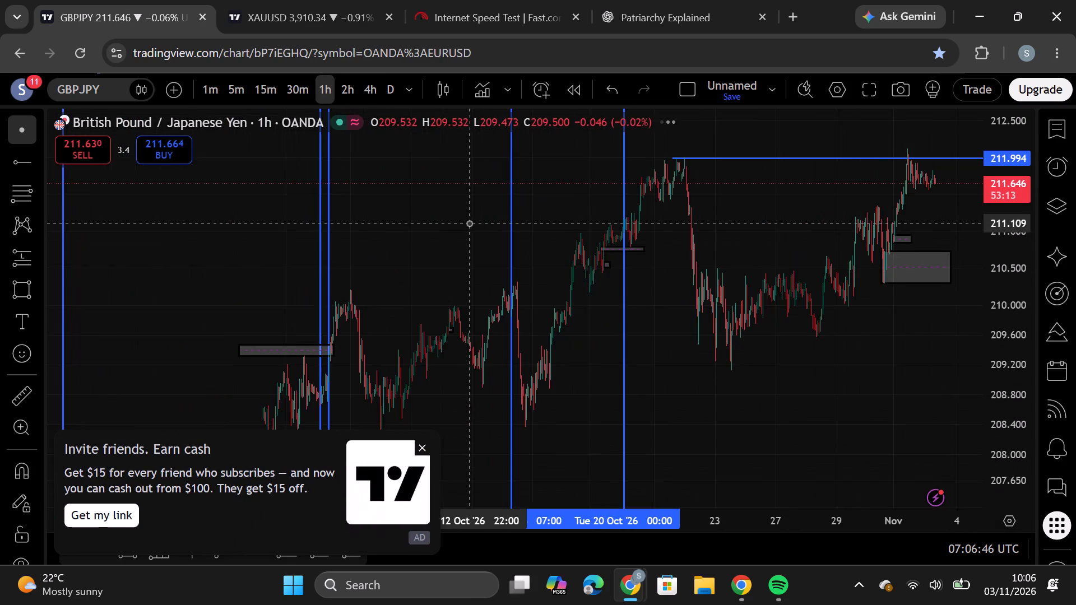
scroll(611, 216, "up", 20)
scroll(618, 230, "down", 10)
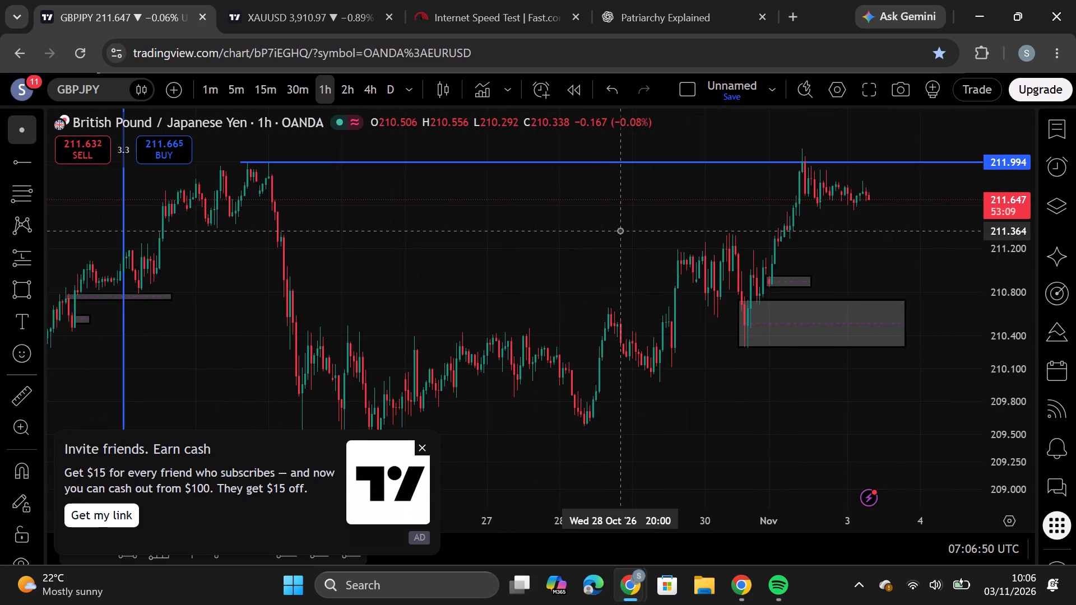
scroll(620, 230, "down", 3)
scroll(423, 173, "down", 5)
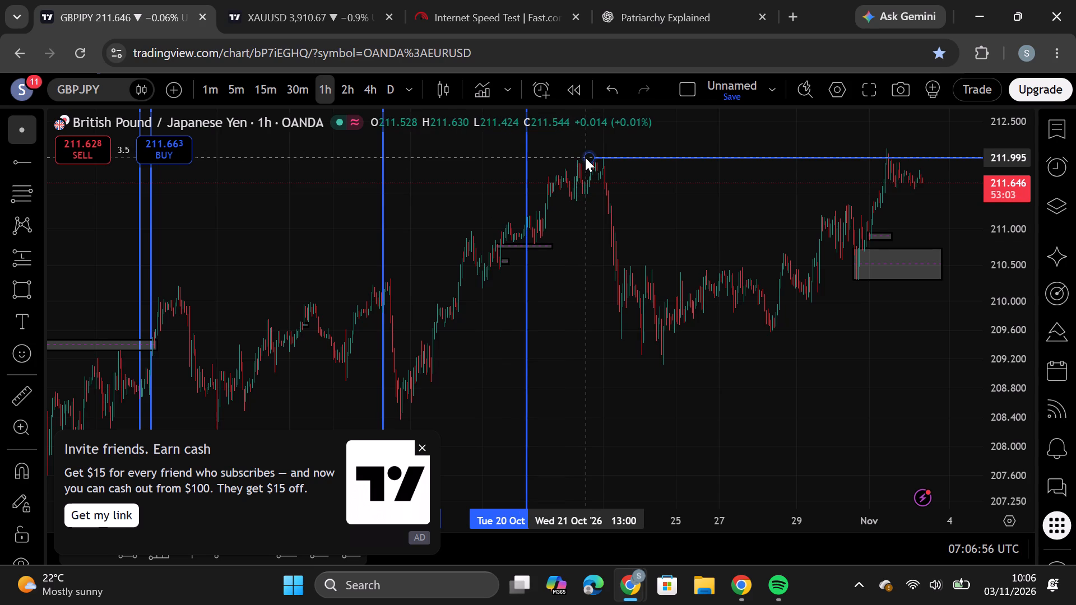
scroll(585, 160, "up", 5)
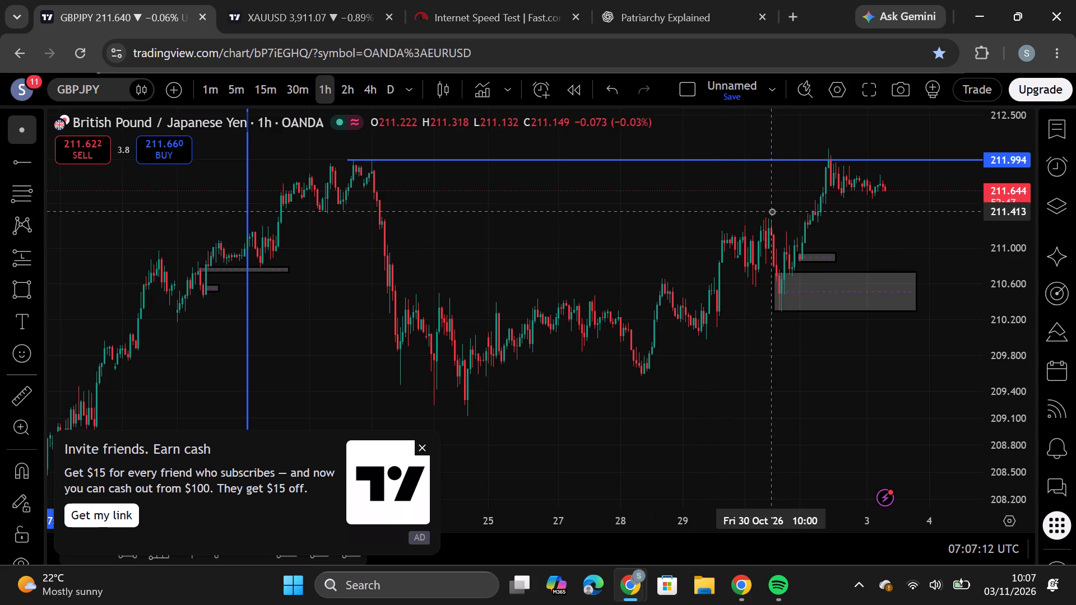
scroll(763, 196, "up", 5)
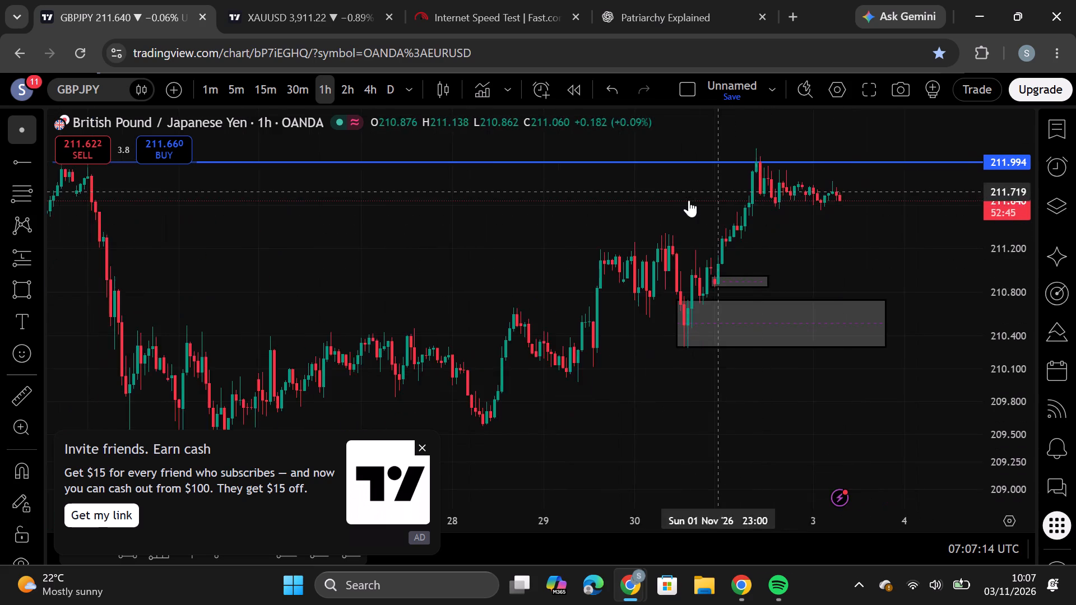
scroll(689, 200, "up", 5)
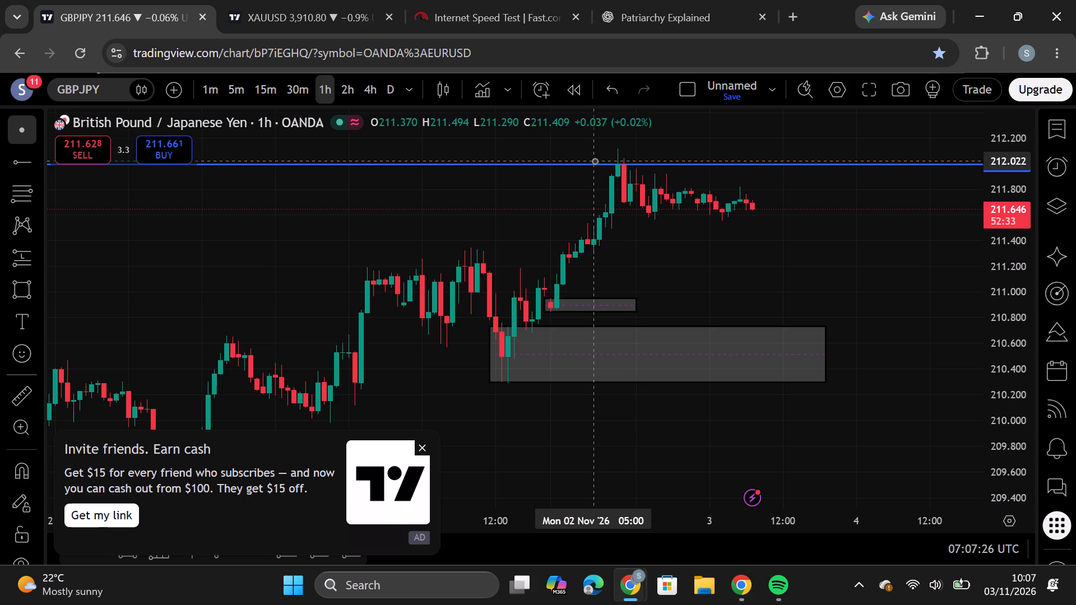
left_click(685, 328)
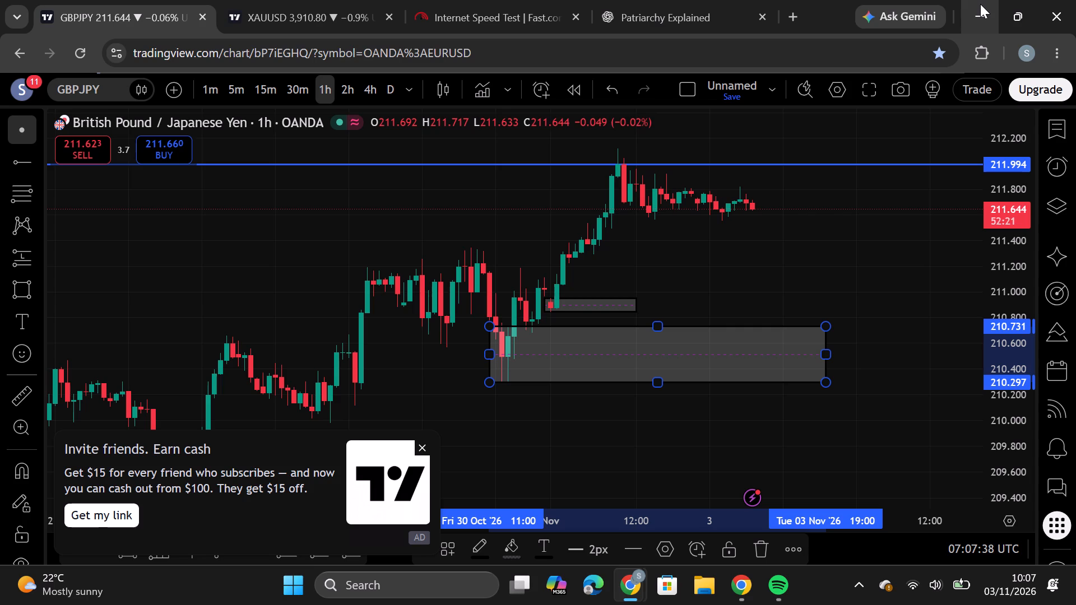